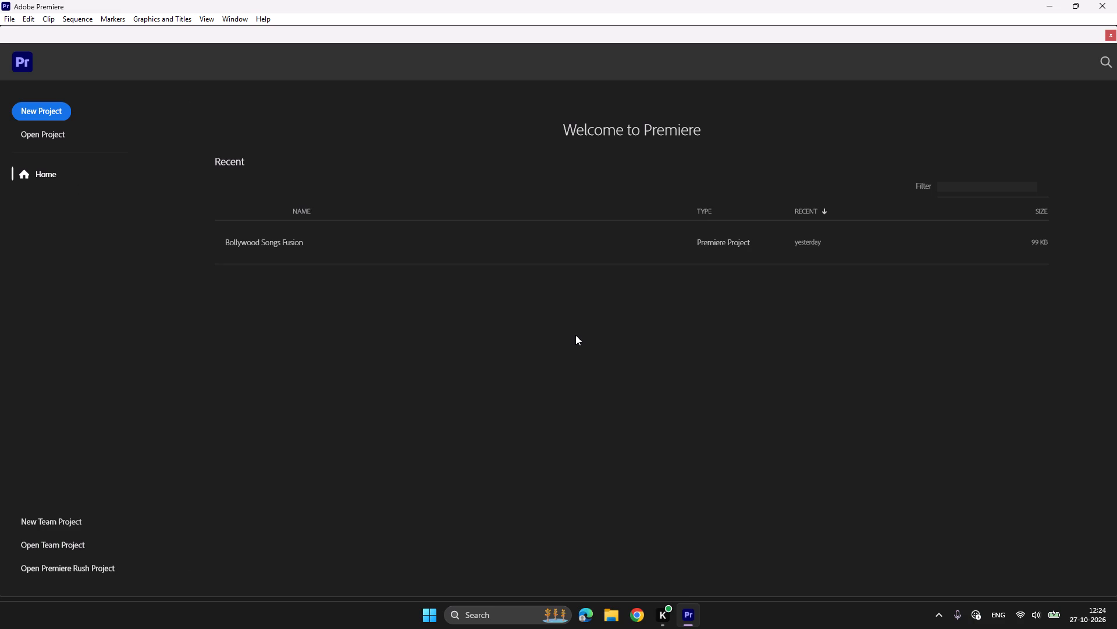
# Open the recent project Bollywood Songs Fusion.
pyautogui.click(259, 245)
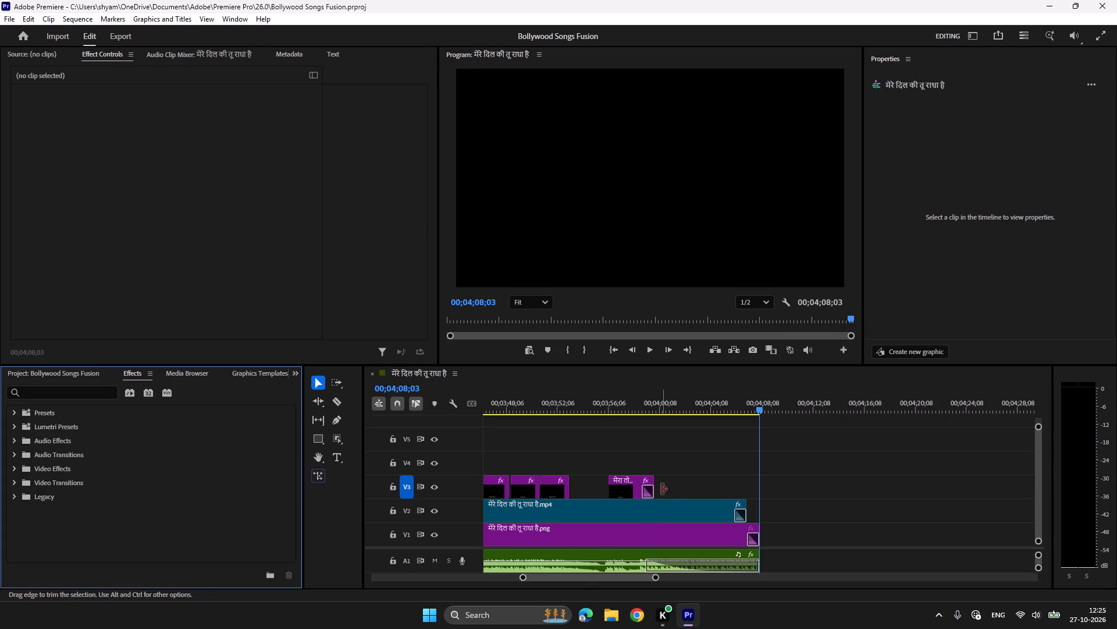
# Move the playhead to about 00;00;01;15, near the beginning of the sequence, to show the opening title frame.
pyautogui.moveTo(582, 577); pyautogui.dragTo(437, 581)
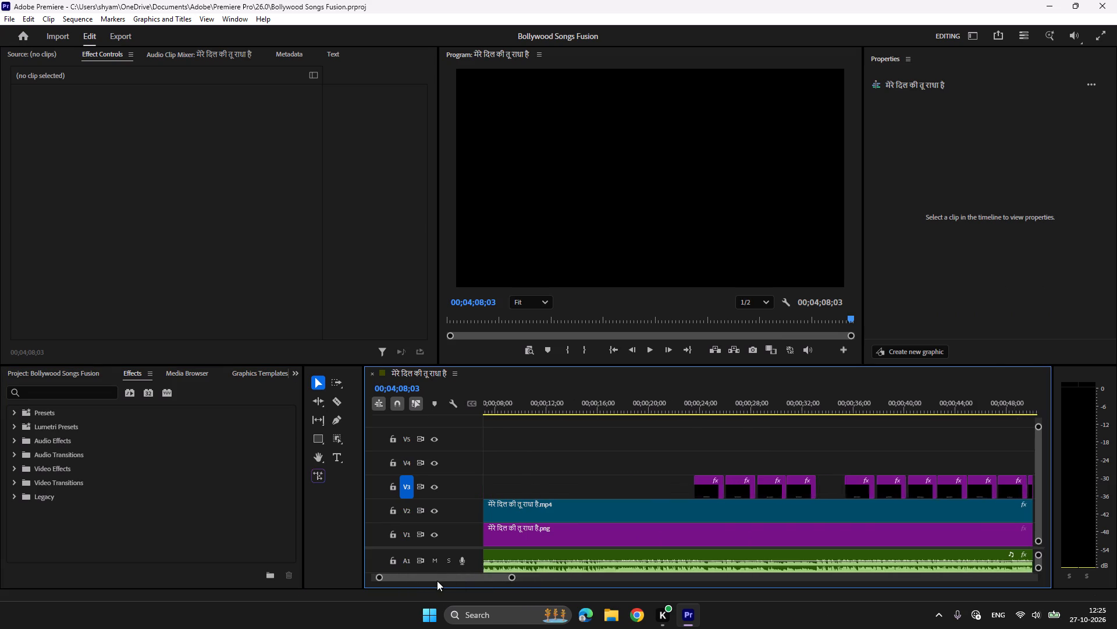
pyautogui.moveTo(437, 581); pyautogui.dragTo(426, 581)
pyautogui.click(504, 404)
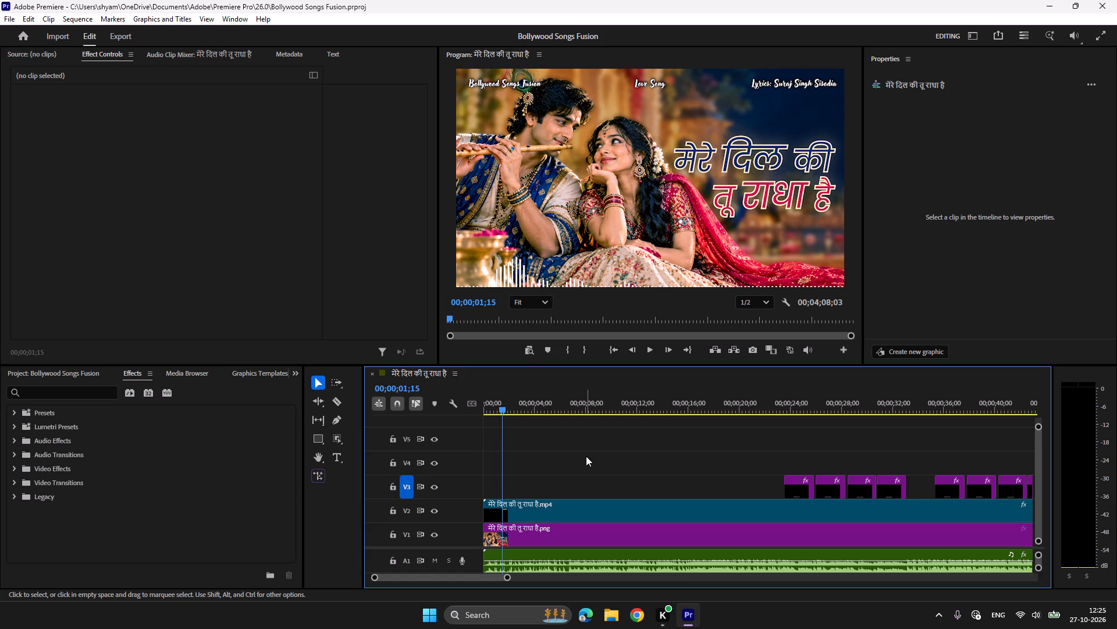
# Delete all clips from the sequence except the first title clip on V3, near 00;00;24;00.
pyautogui.hotkey('ctrl', 'a')
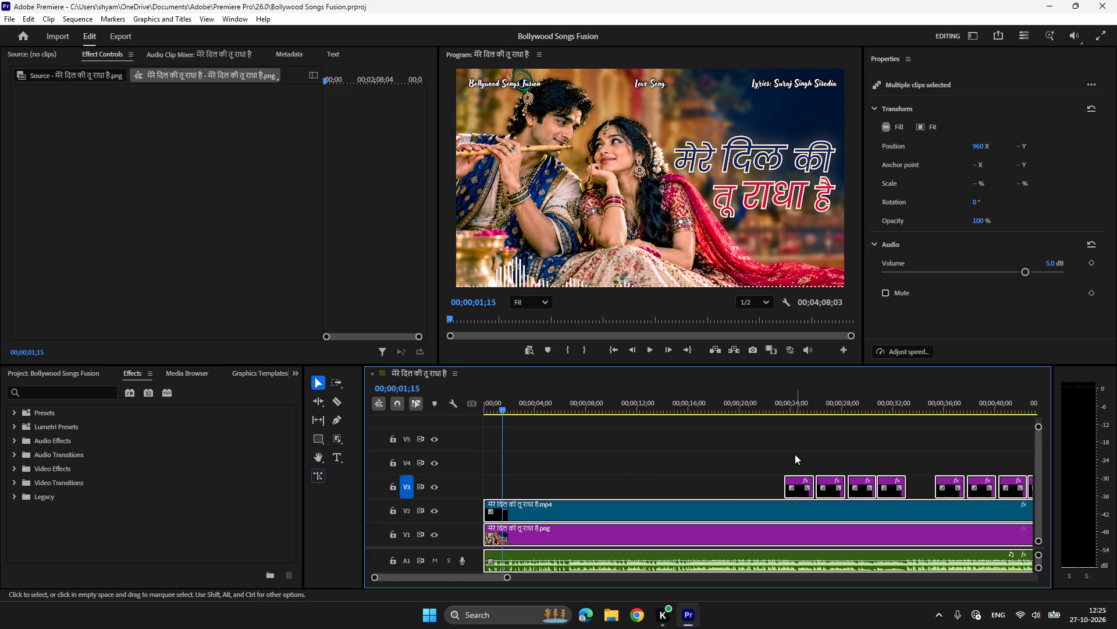
pyautogui.keyDown('shift'); pyautogui.click(801, 486); pyautogui.keyUp('shift')
pyautogui.press('Delete')
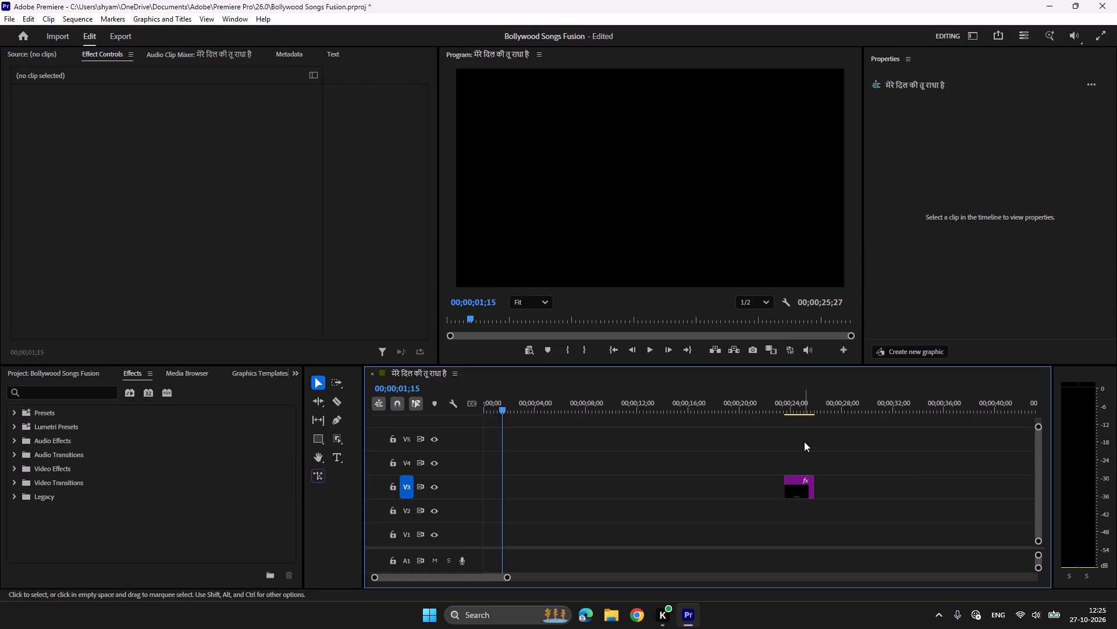
# Delete the old video, image and audio items from the project bin, keeping only the sequence.
pyautogui.click(46, 370)
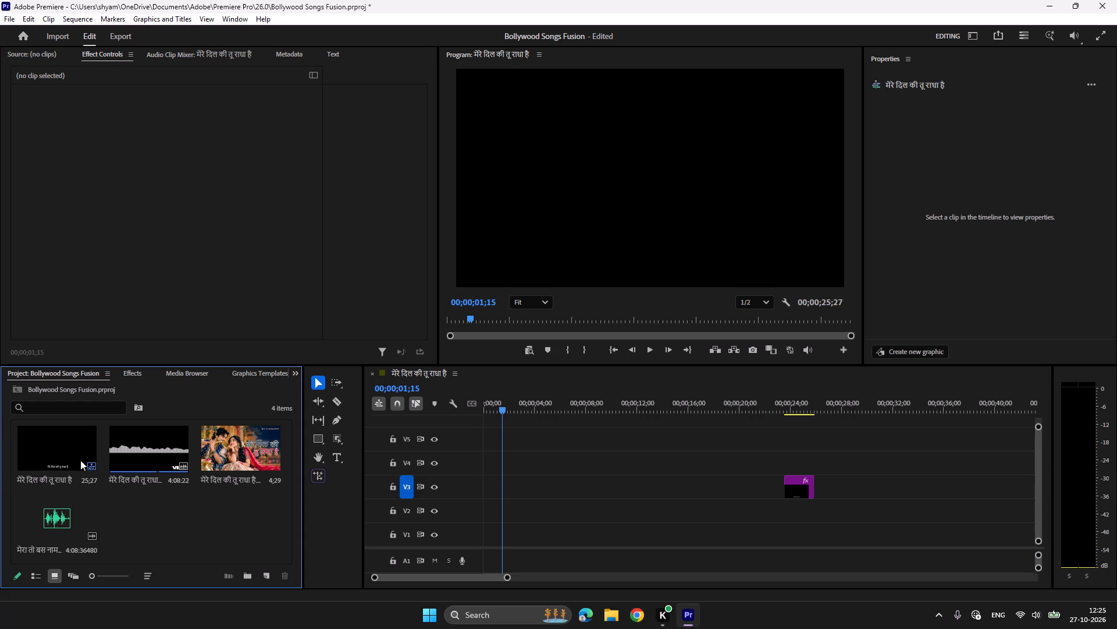
pyautogui.click(190, 526)
pyautogui.click(65, 450)
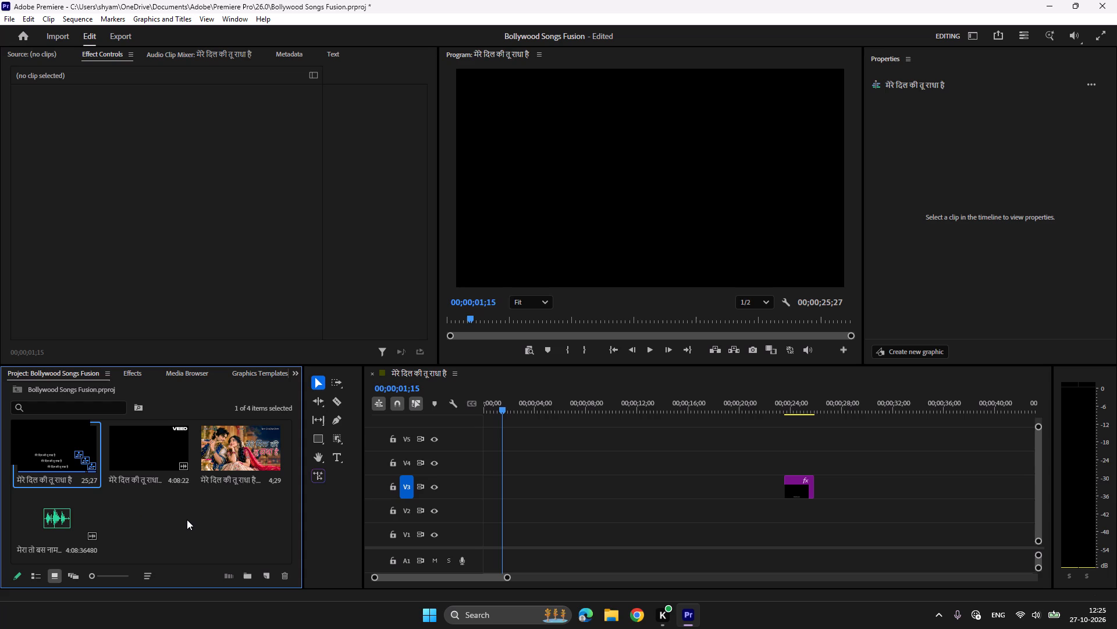
pyautogui.hotkey('ctrl', 'a')
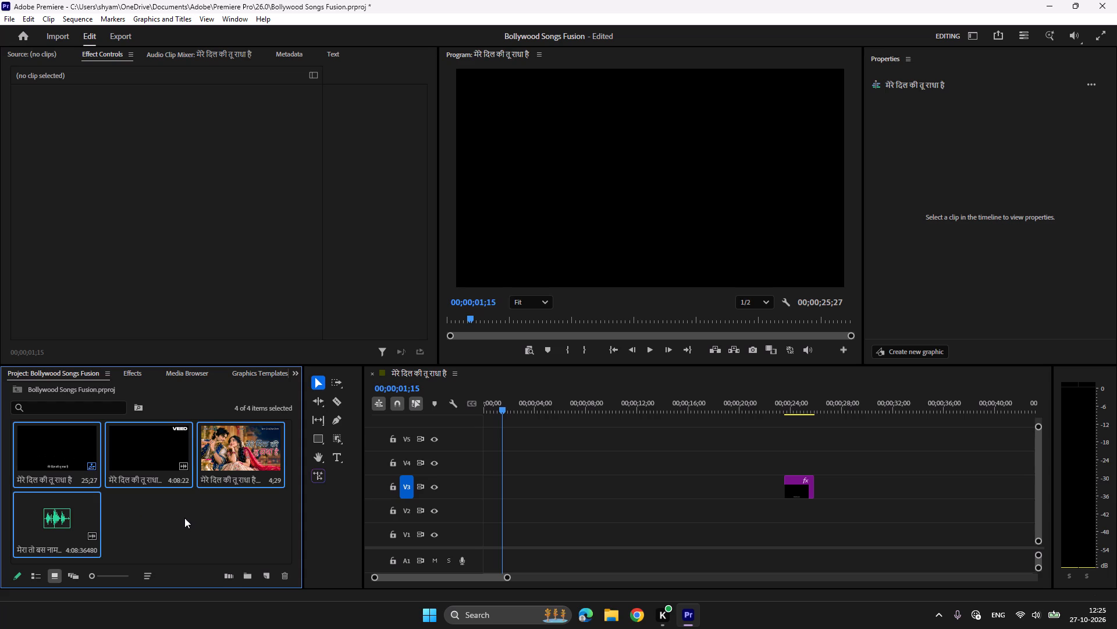
pyautogui.keyDown('ctrl'); pyautogui.keyDown('shift'); pyautogui.click(70, 454); pyautogui.keyUp('shift'); pyautogui.keyUp('ctrl')
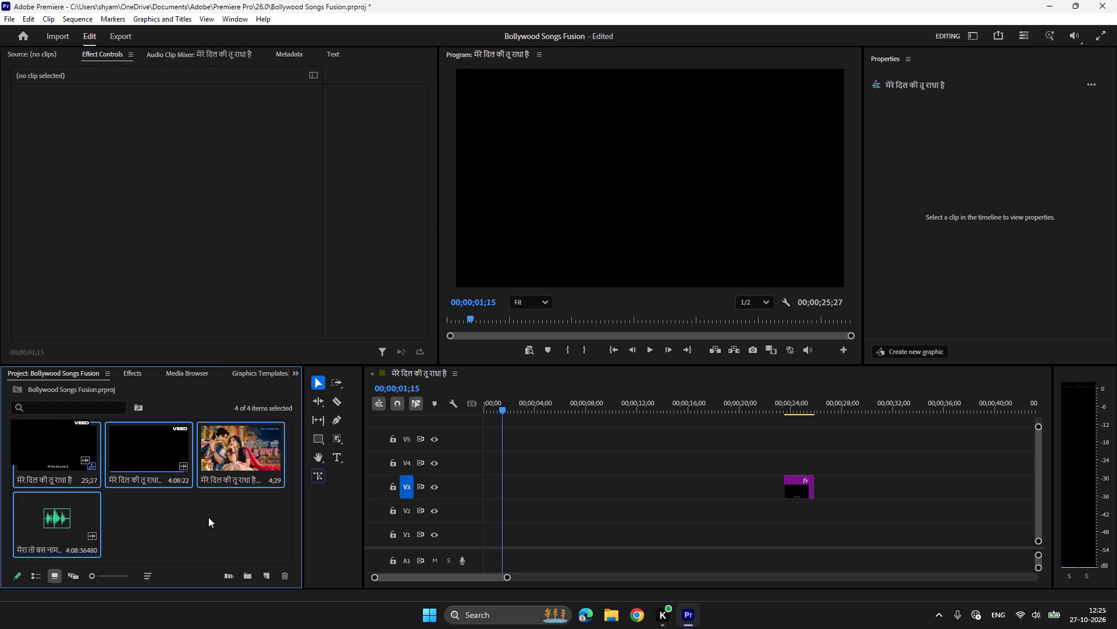
pyautogui.click(169, 529)
pyautogui.hotkey('ctrl', 'a')
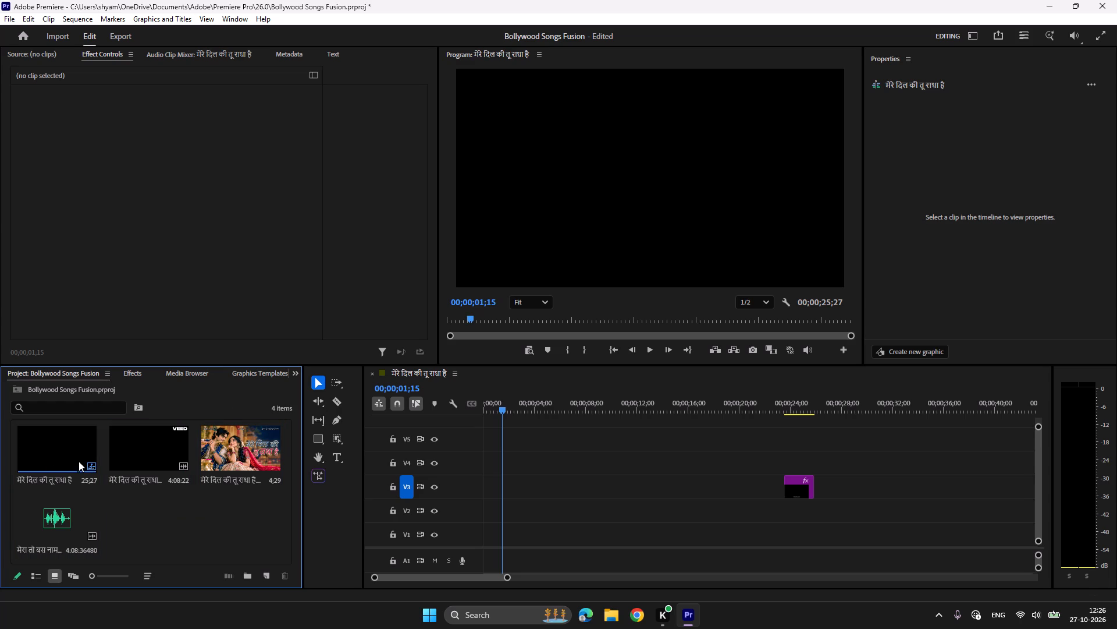
pyautogui.keyDown('ctrl'); pyautogui.click(61, 434); pyautogui.keyUp('ctrl')
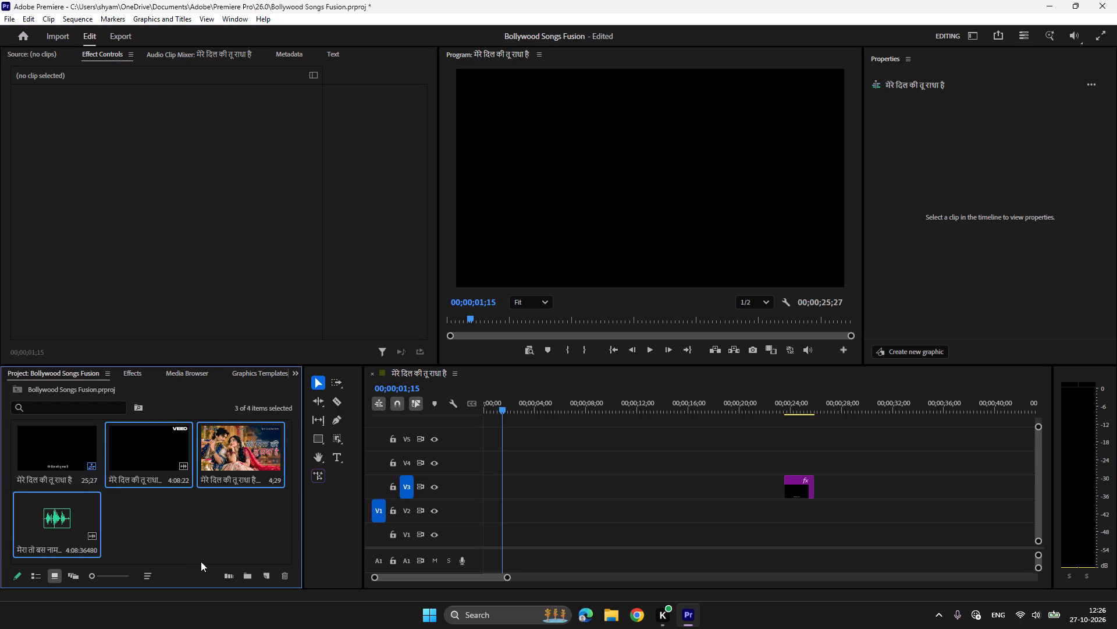
pyautogui.press('Delete')
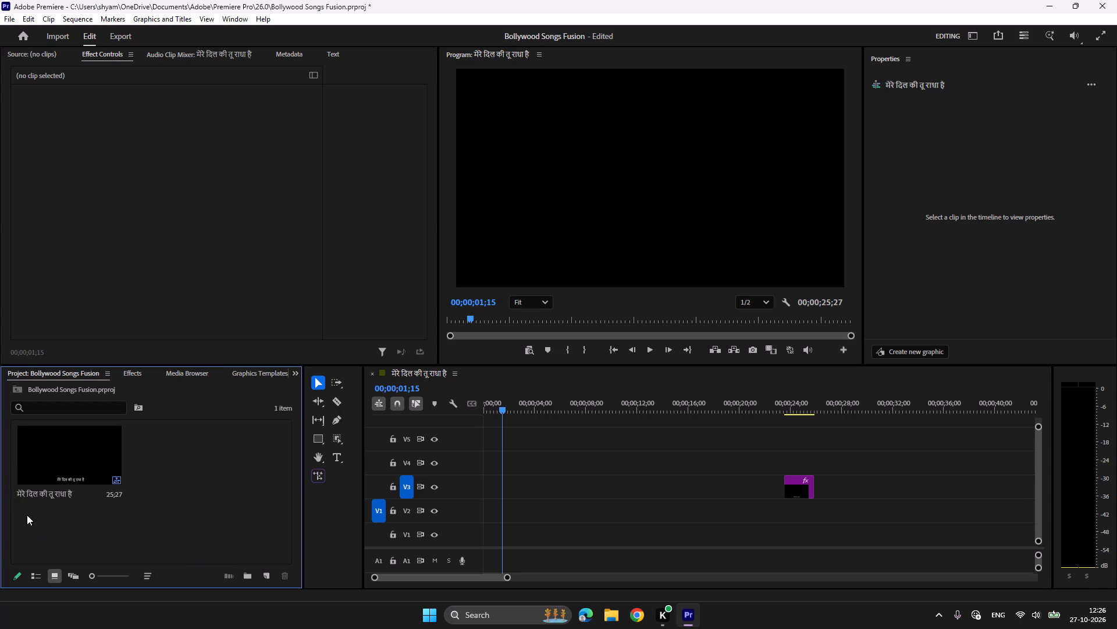
# Rename the sequence as यहाँ सब मेहमान हैं.
pyautogui.click(44, 494)
pyautogui.click(45, 496)
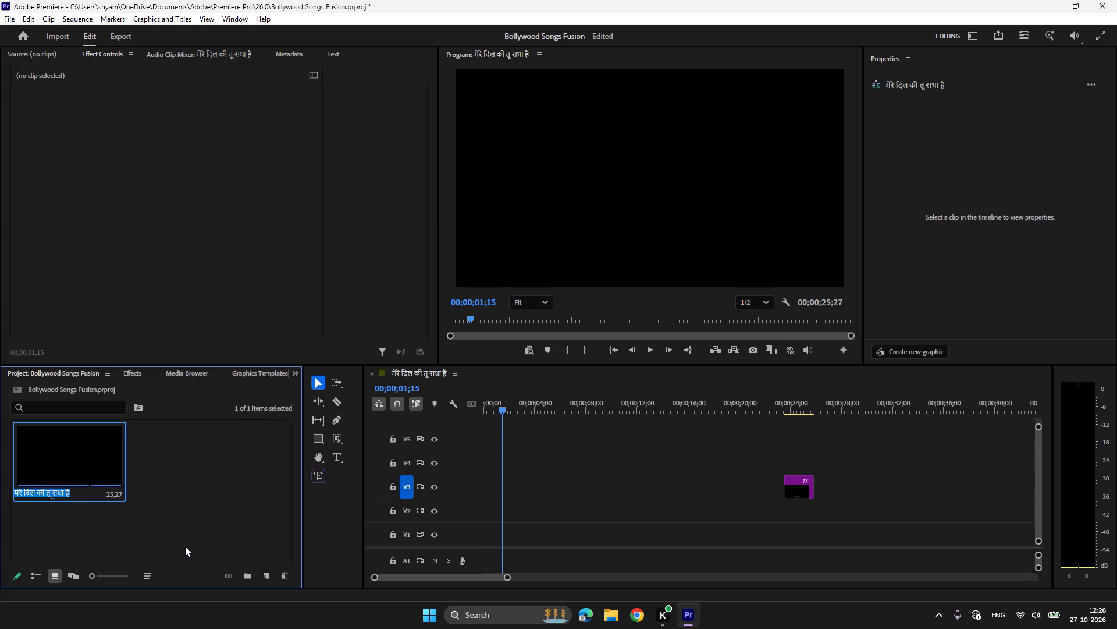
pyautogui.hotkey('ctrl', 'v')
pyautogui.press('Return')
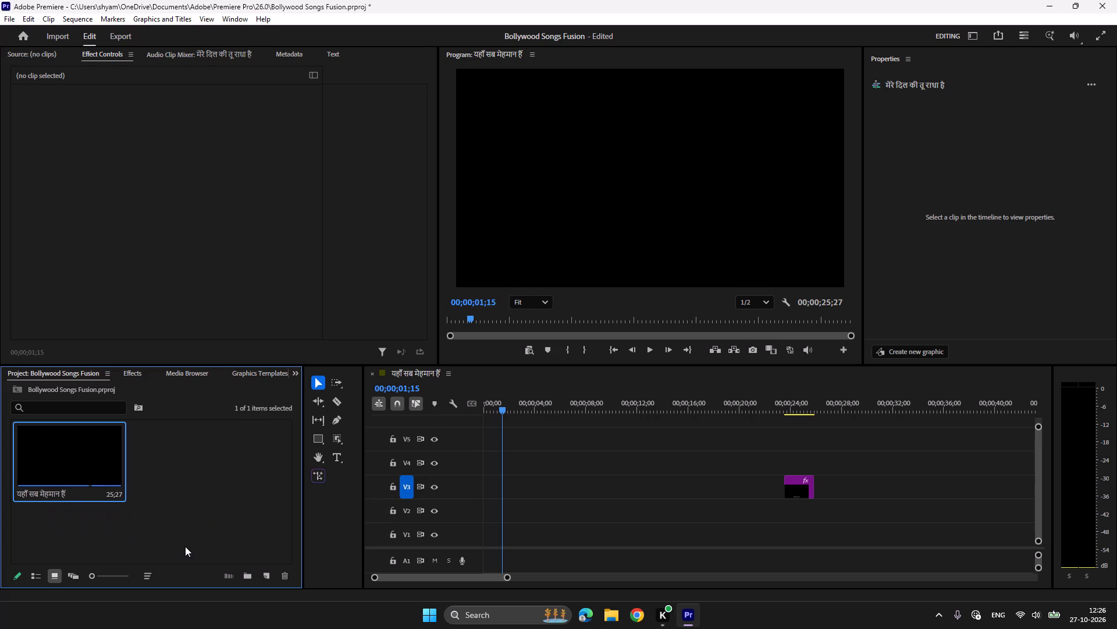
# Import यहाँ सब मेहमान हैं.png and सब मेहमान हैं 2.wav from Downloads, plus मेरे दिल की तू राधा है_2.mp4 from its Video folder.
pyautogui.doubleClick(243, 498)
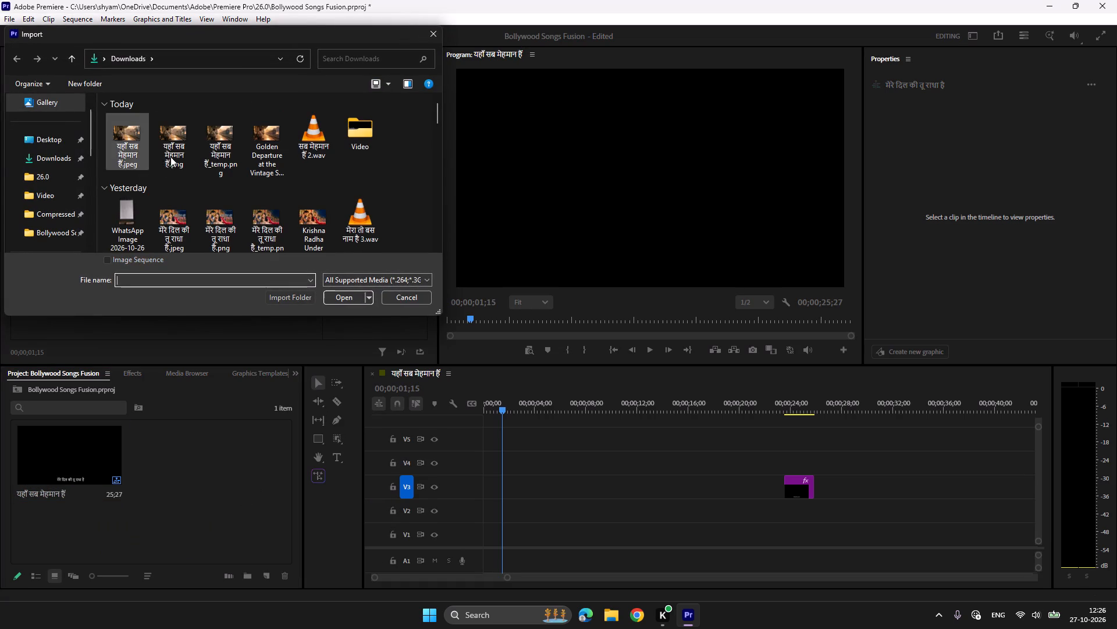
pyautogui.click(181, 153)
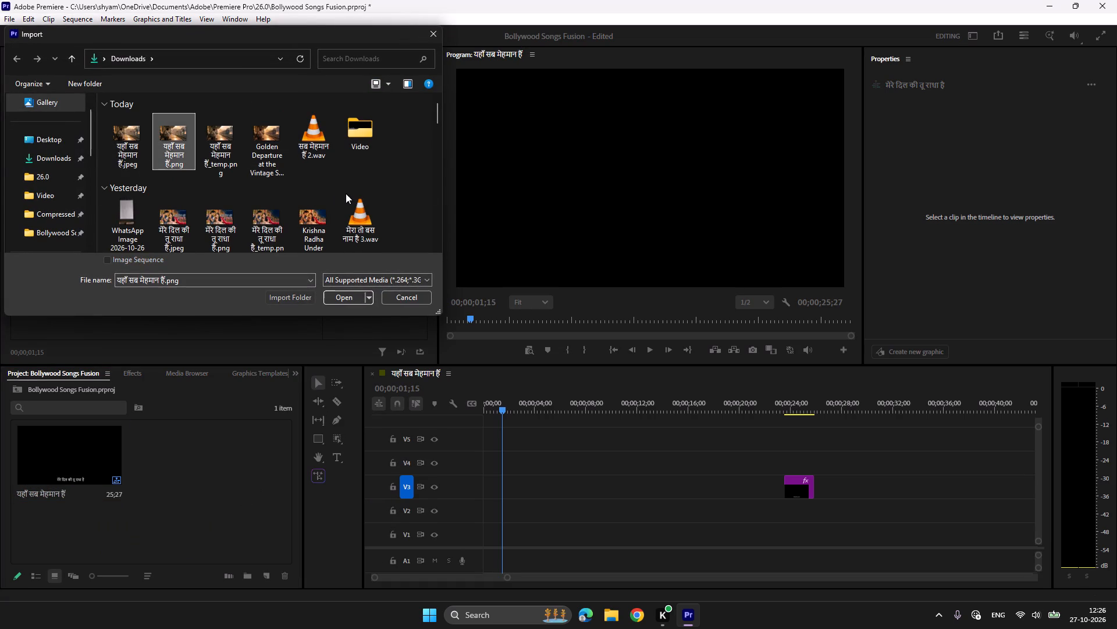
pyautogui.click(347, 300)
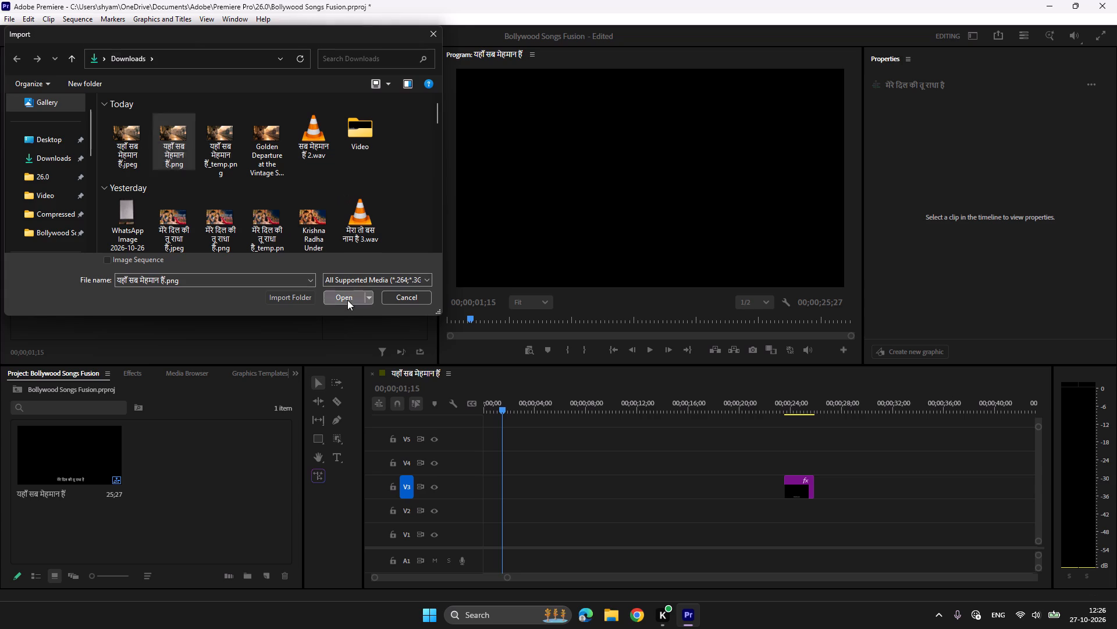
pyautogui.doubleClick(225, 525)
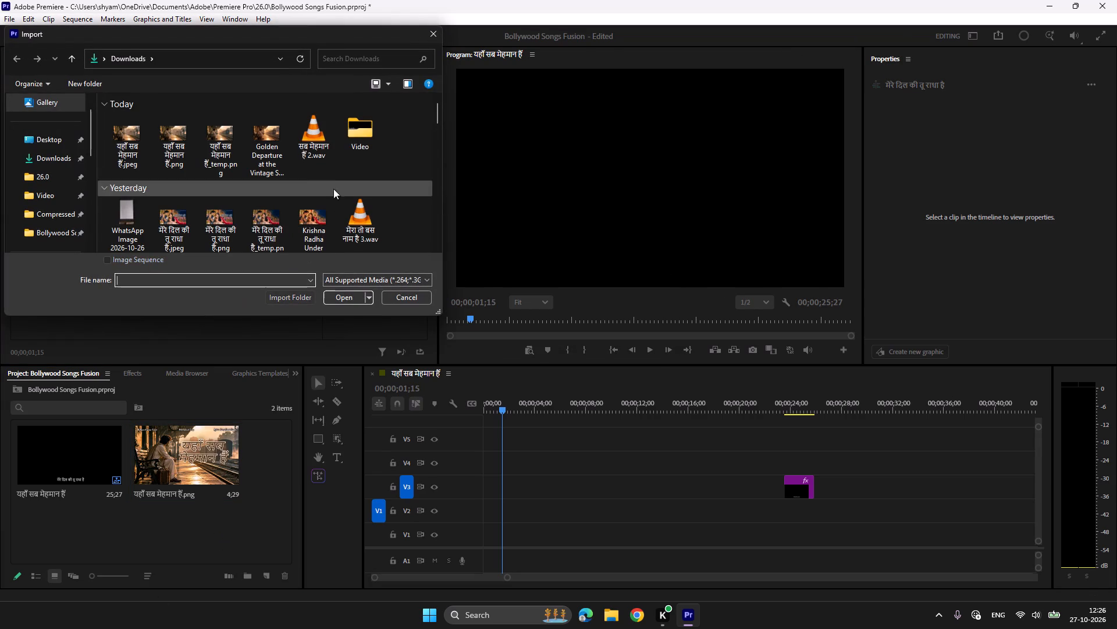
pyautogui.click(314, 142)
pyautogui.click(353, 299)
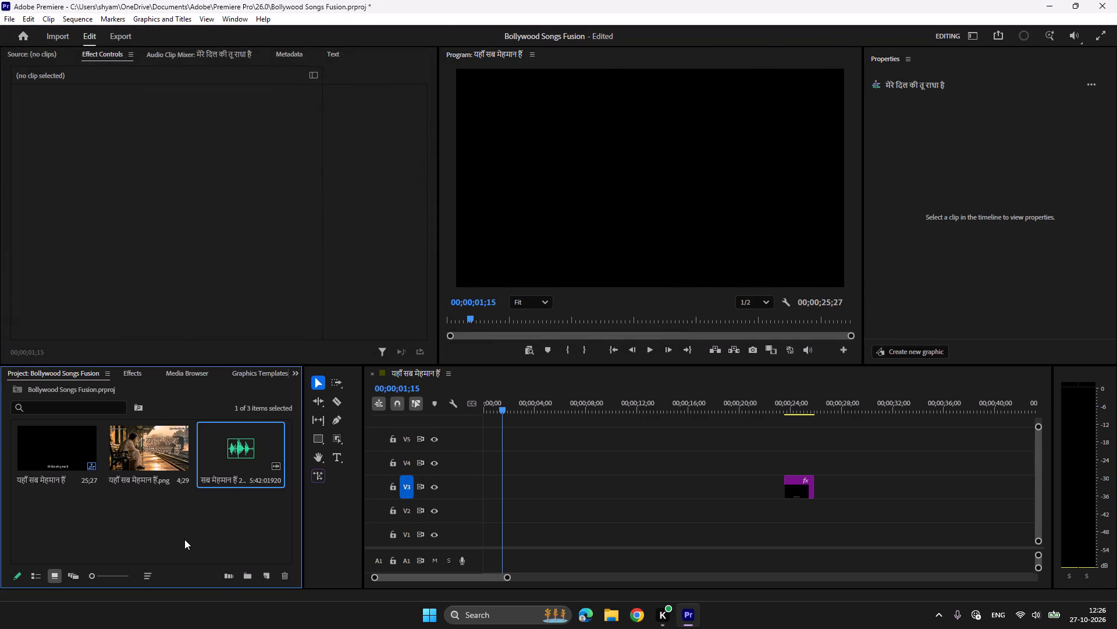
pyautogui.doubleClick(184, 538)
pyautogui.tripleClick(353, 146)
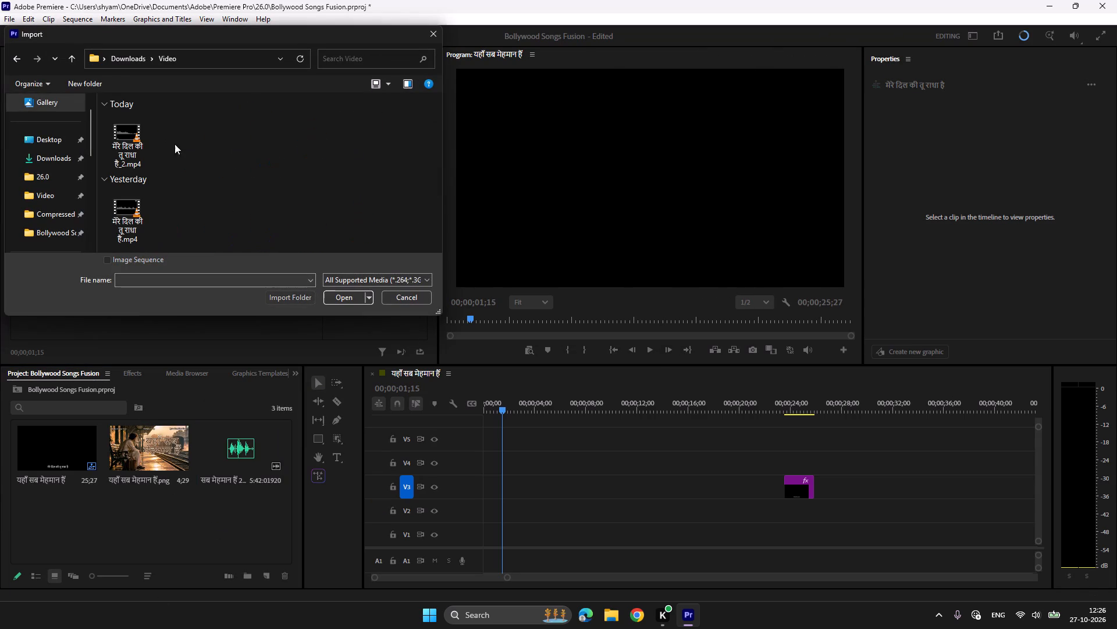
pyautogui.click(126, 144)
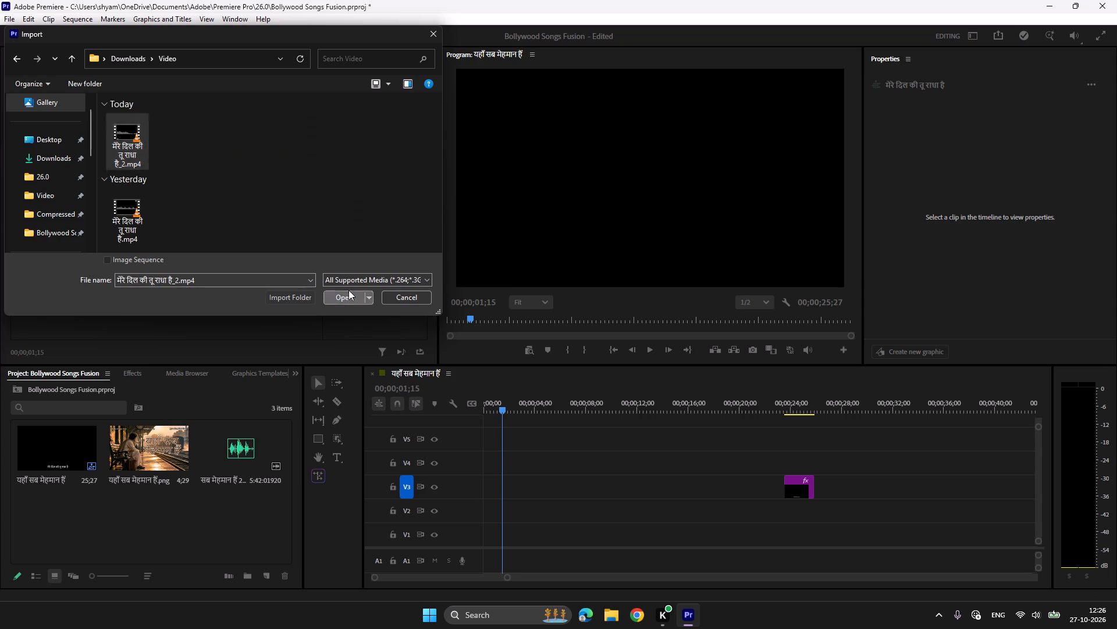
pyautogui.click(348, 290)
pyautogui.click(207, 538)
# Place the यहाँ सब मेहमान हैं.png image on V1 and the सब मेहमान हैं 2 audio on A1 at the sequence start.
pyautogui.moveTo(153, 443); pyautogui.dragTo(180, 447)
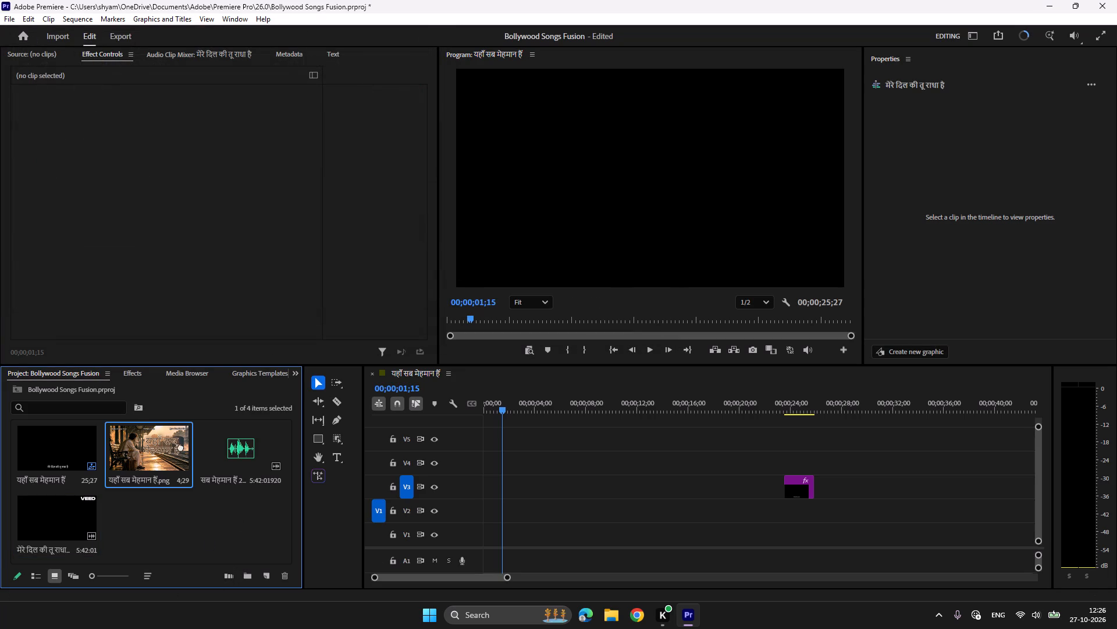
pyautogui.moveTo(180, 447); pyautogui.dragTo(478, 526)
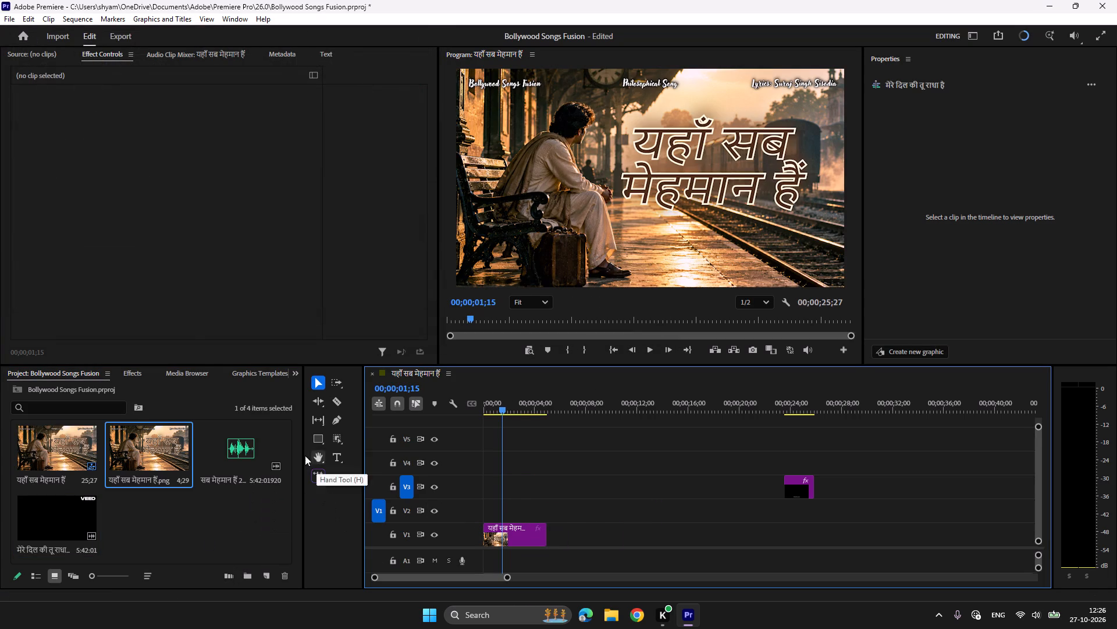
pyautogui.moveTo(248, 442); pyautogui.dragTo(475, 553)
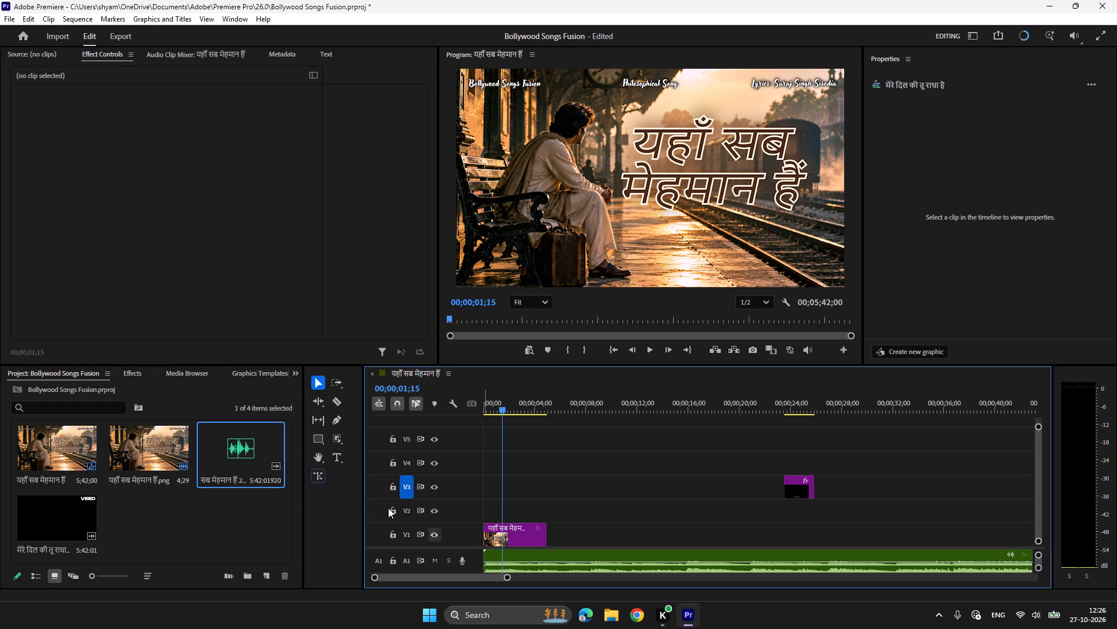
# Add only the video of मेरे दिल की तू राधा है_2.mp4 to V2 at the sequence start, scaled to fill the frame.
pyautogui.doubleClick(64, 518)
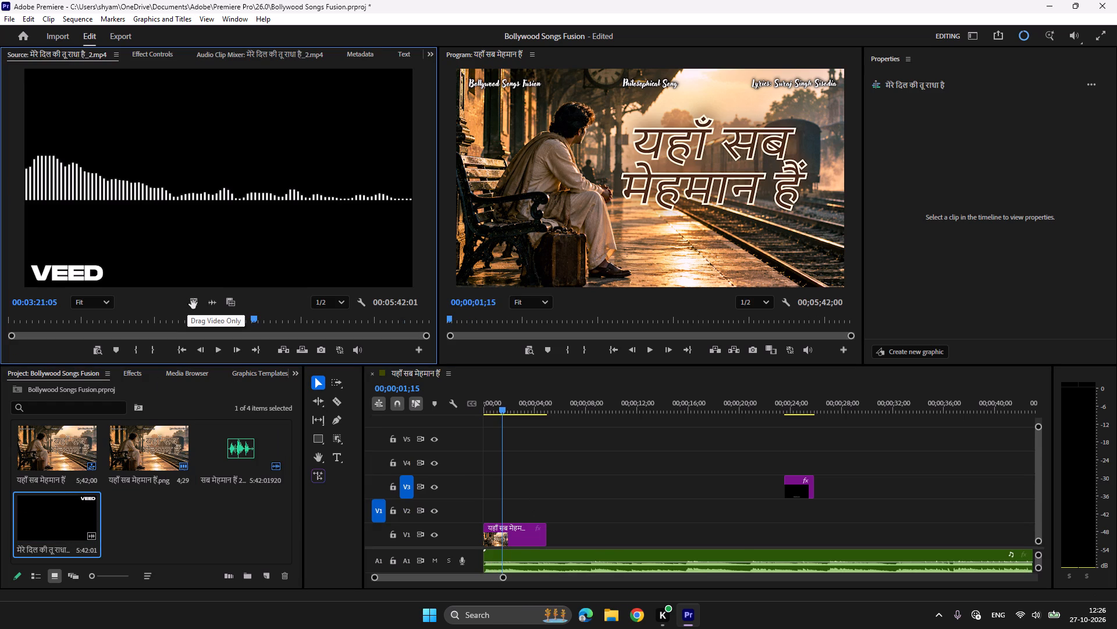
pyautogui.moveTo(193, 302); pyautogui.dragTo(454, 503)
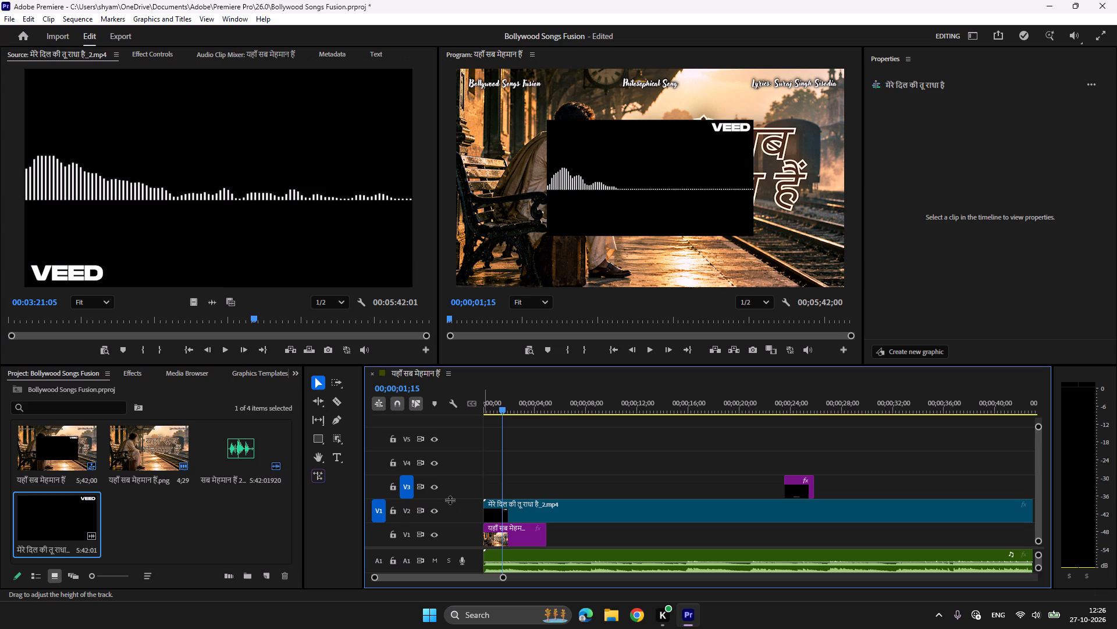
pyautogui.rightClick(581, 508)
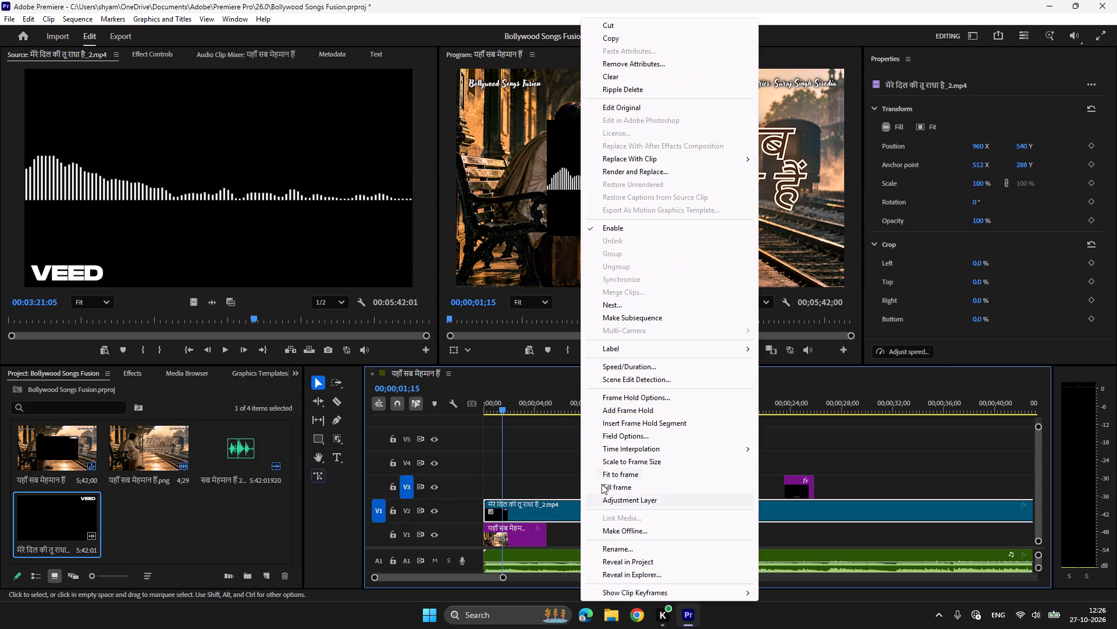
pyautogui.click(631, 487)
# Crop the V2 waveform video 40% at the top and 40% at the bottom, and set its vertical position to 972.
pyautogui.click(143, 52)
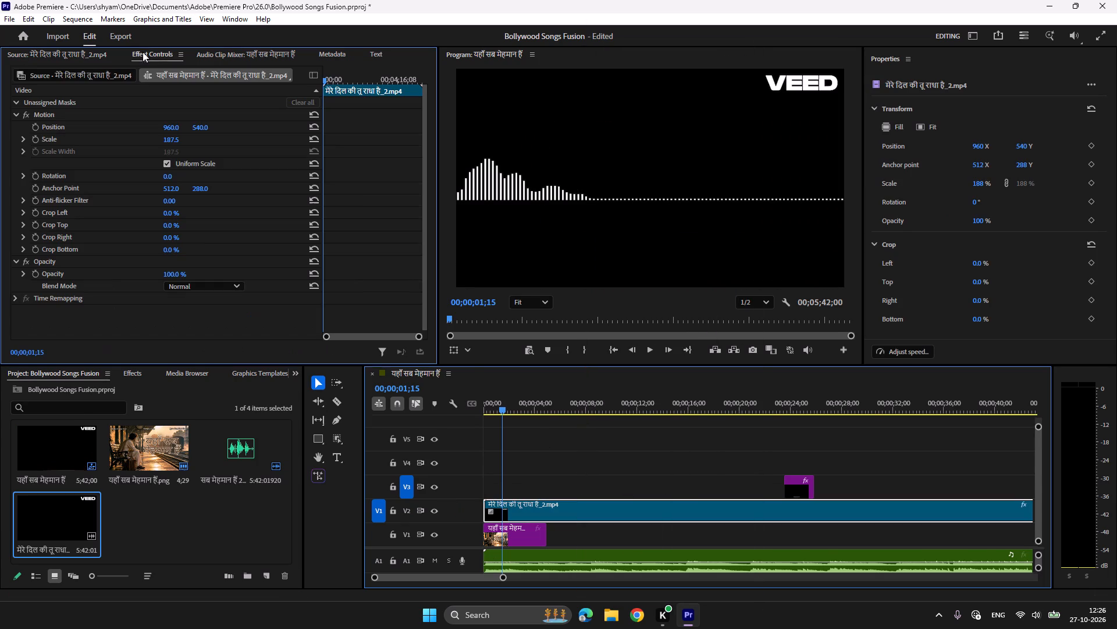
pyautogui.click(173, 222)
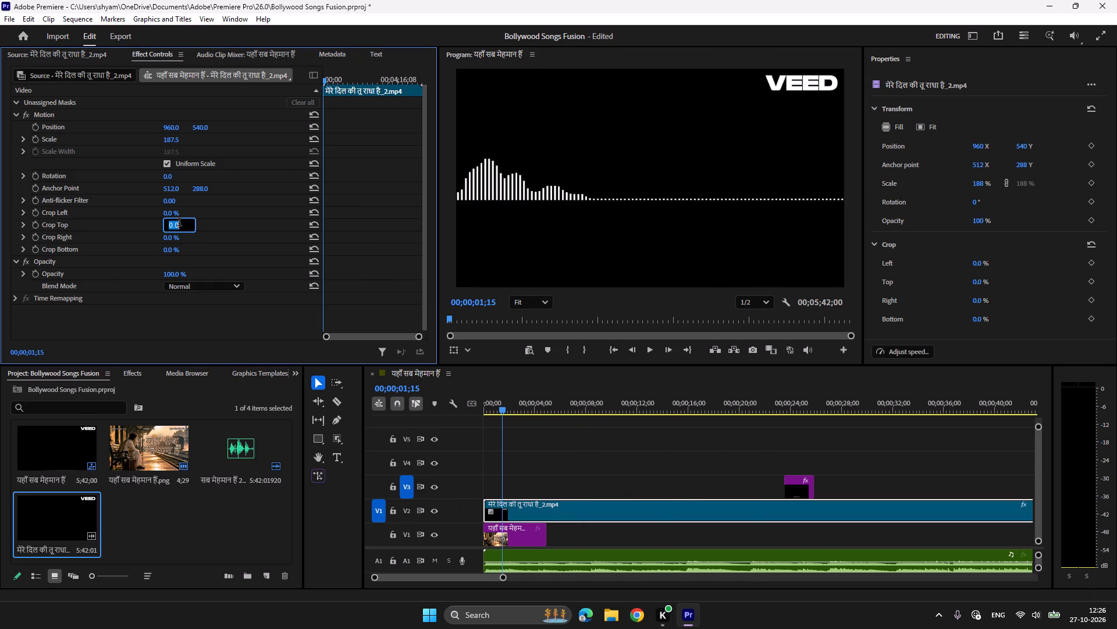
pyautogui.write('40')
pyautogui.press('Return')
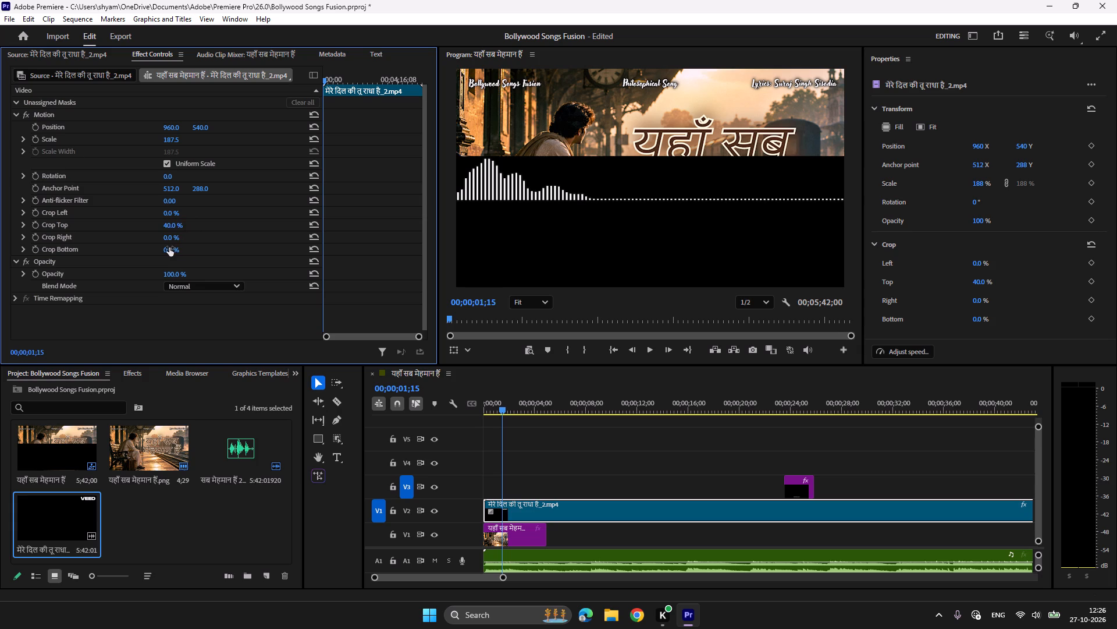
pyautogui.click(169, 248)
pyautogui.write('40')
pyautogui.press('Return')
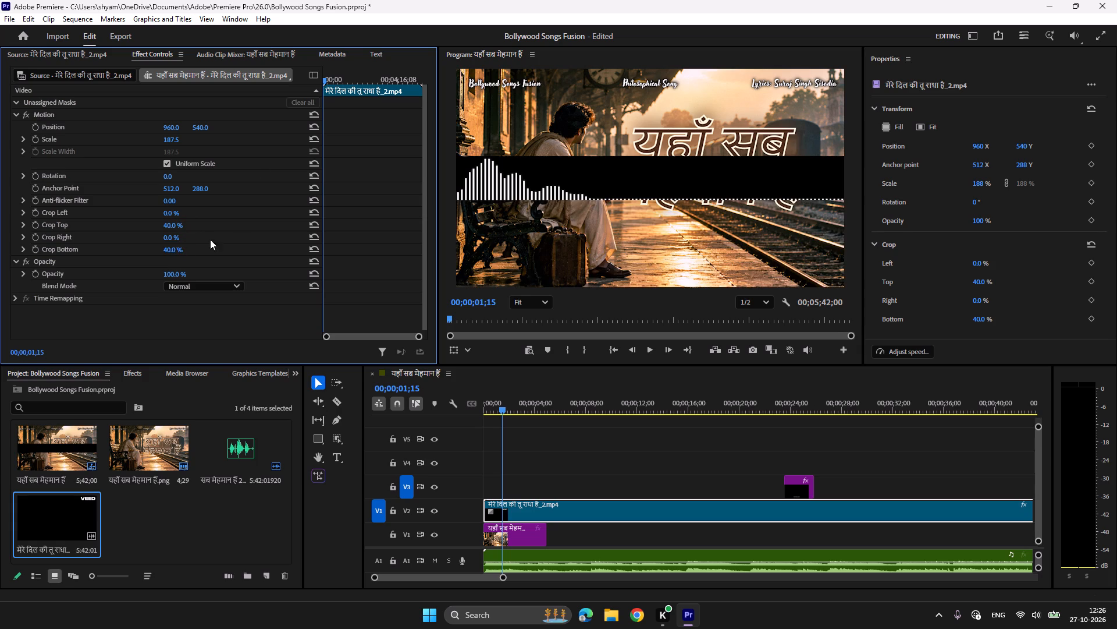
pyautogui.click(201, 126)
pyautogui.write('972')
pyautogui.press('Return')
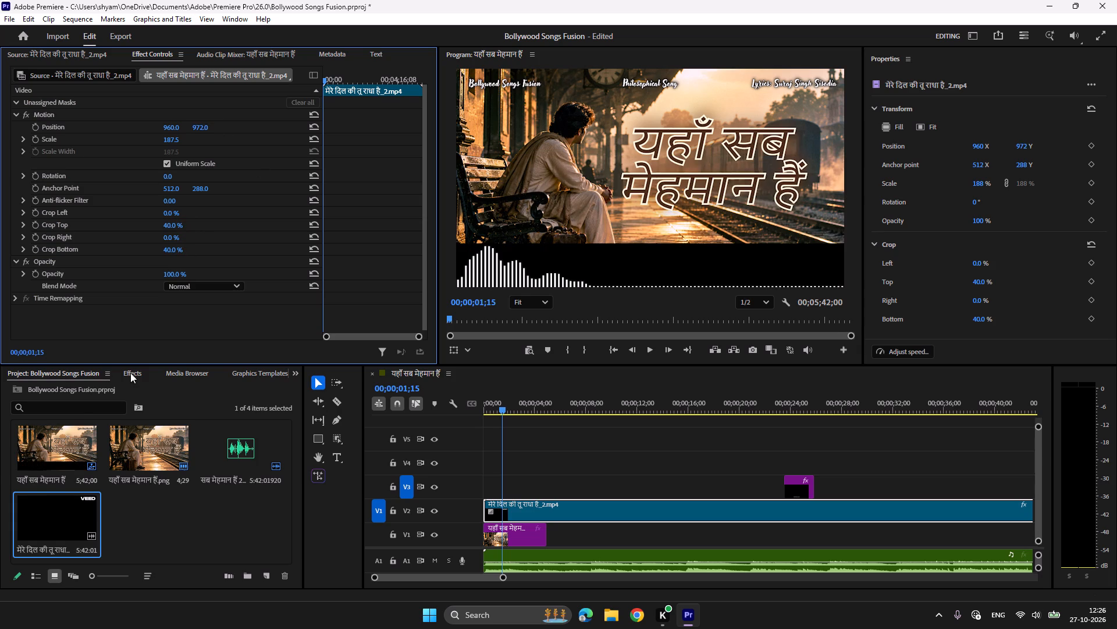
# Apply the Luma Key effect from the Keying video effects to the V2 waveform video and preview the playback.
pyautogui.click(130, 373)
pyautogui.click(10, 469)
pyautogui.scroll(-6, 145, 501)
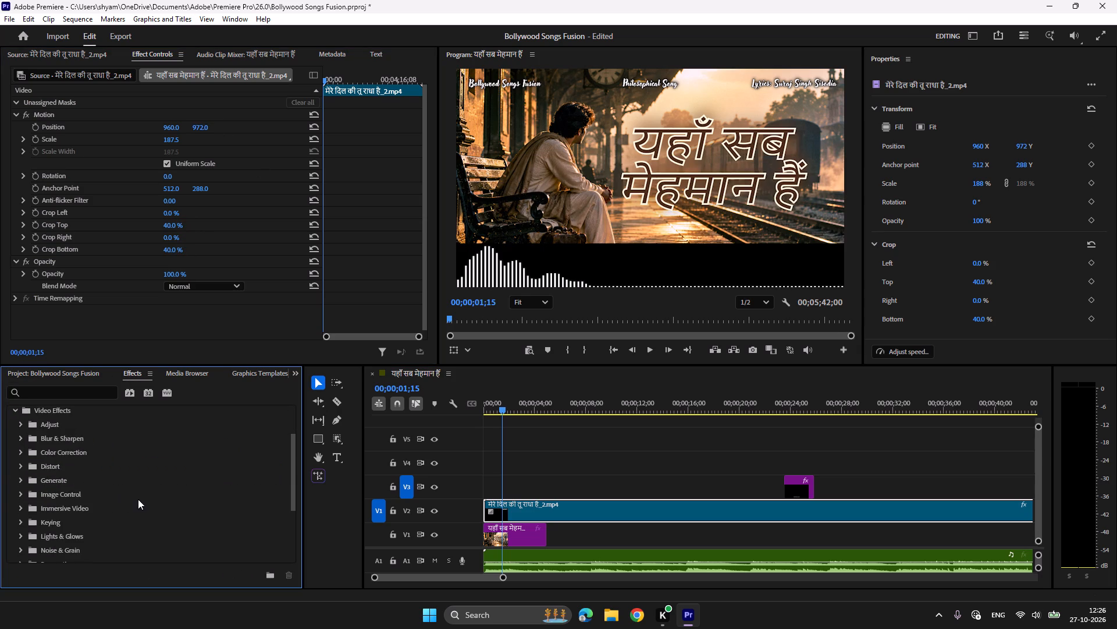
pyautogui.click(22, 510)
pyautogui.scroll(1, 80, 511)
pyautogui.scroll(-4, 80, 511)
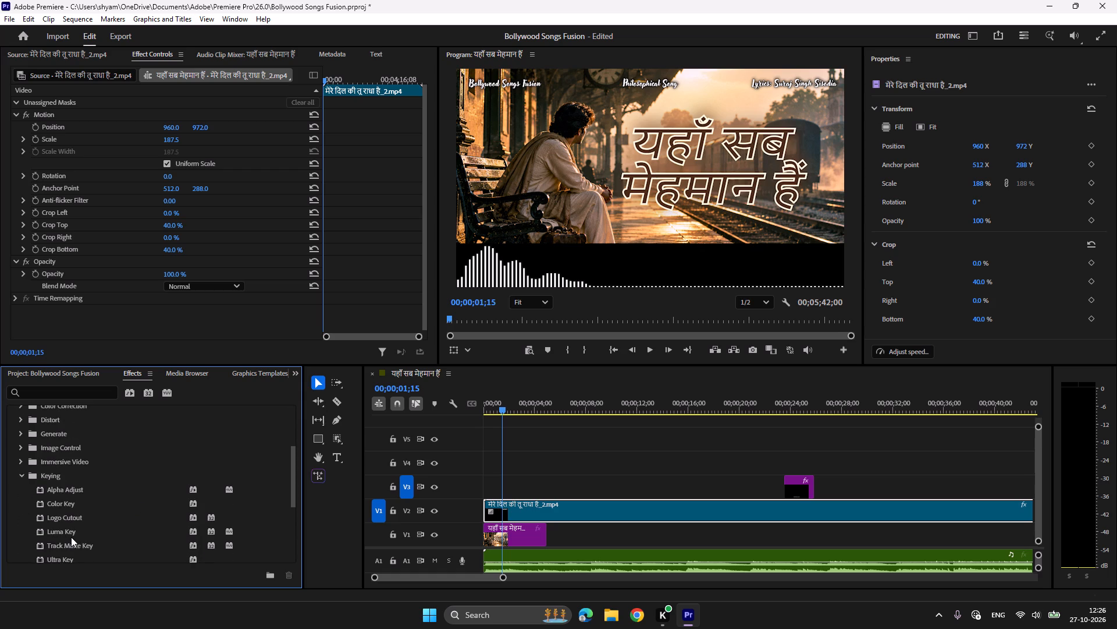
pyautogui.doubleClick(68, 528)
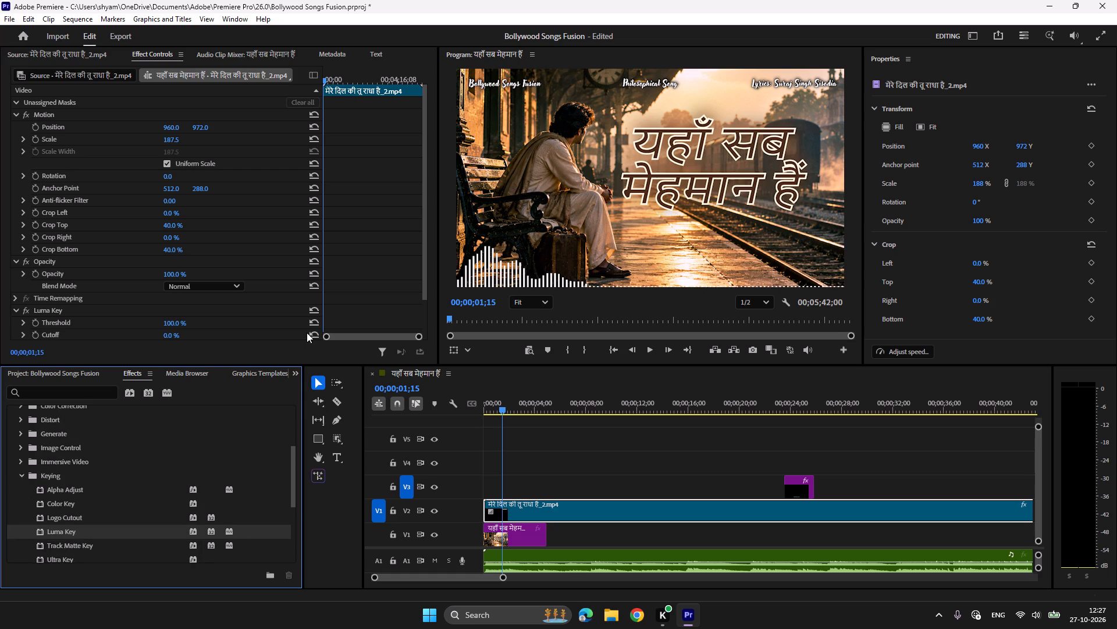
pyautogui.press('space')
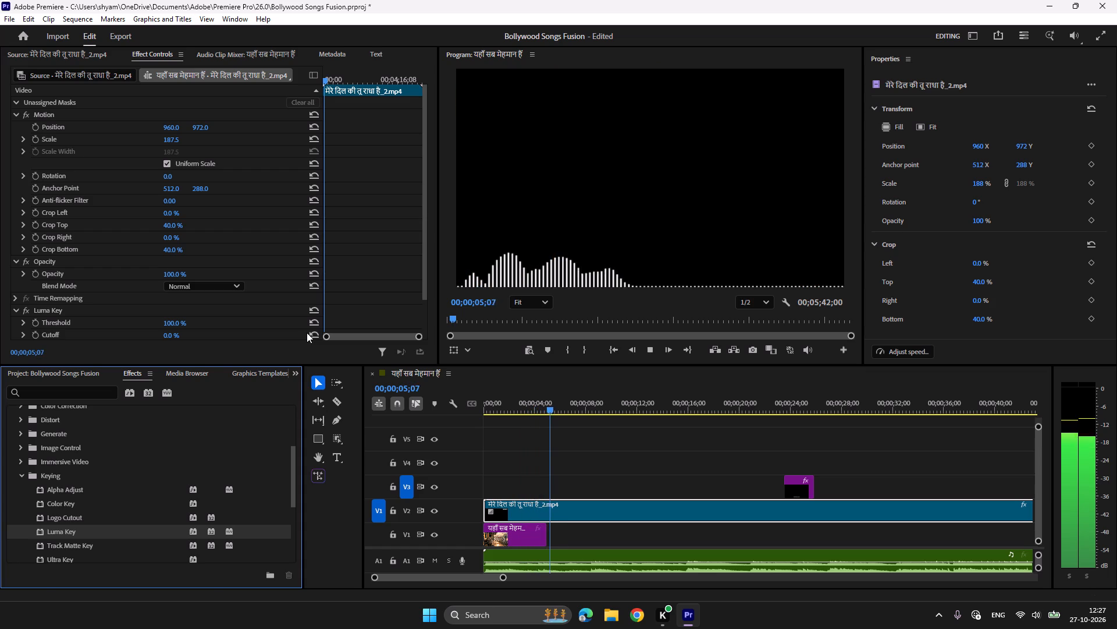
pyautogui.press('space')
# Extend the यहाँ सब मेहमान हैं.png image on V1 to the end of the waveform video and play the sequence.
pyautogui.moveTo(504, 578); pyautogui.dragTo(815, 591)
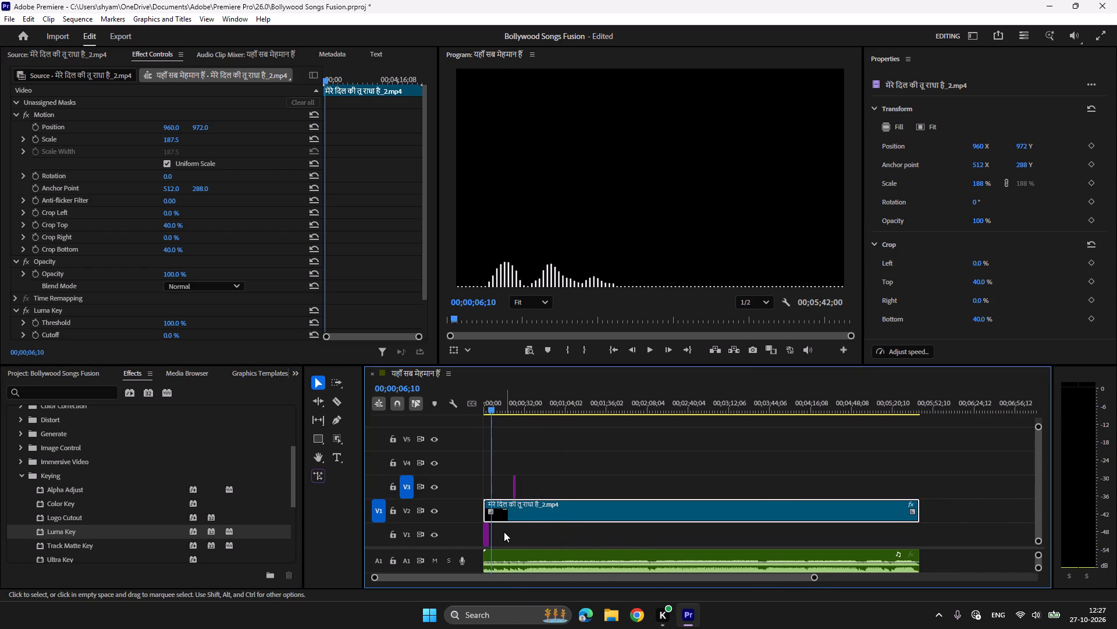
pyautogui.moveTo(495, 528); pyautogui.dragTo(917, 530)
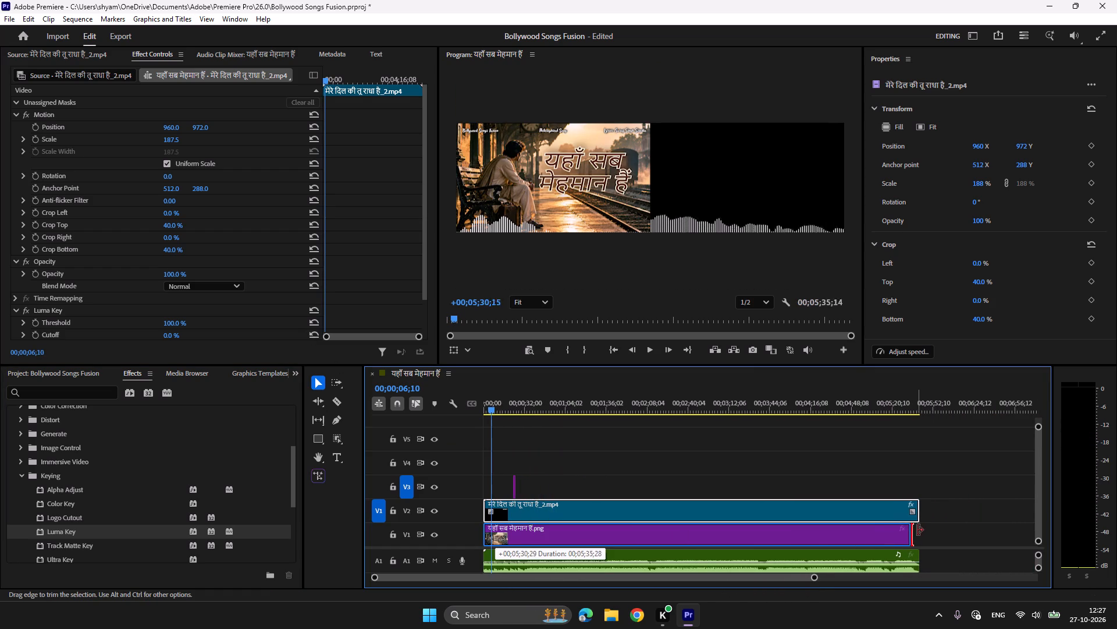
pyautogui.moveTo(917, 530); pyautogui.dragTo(922, 530)
pyautogui.press('space')
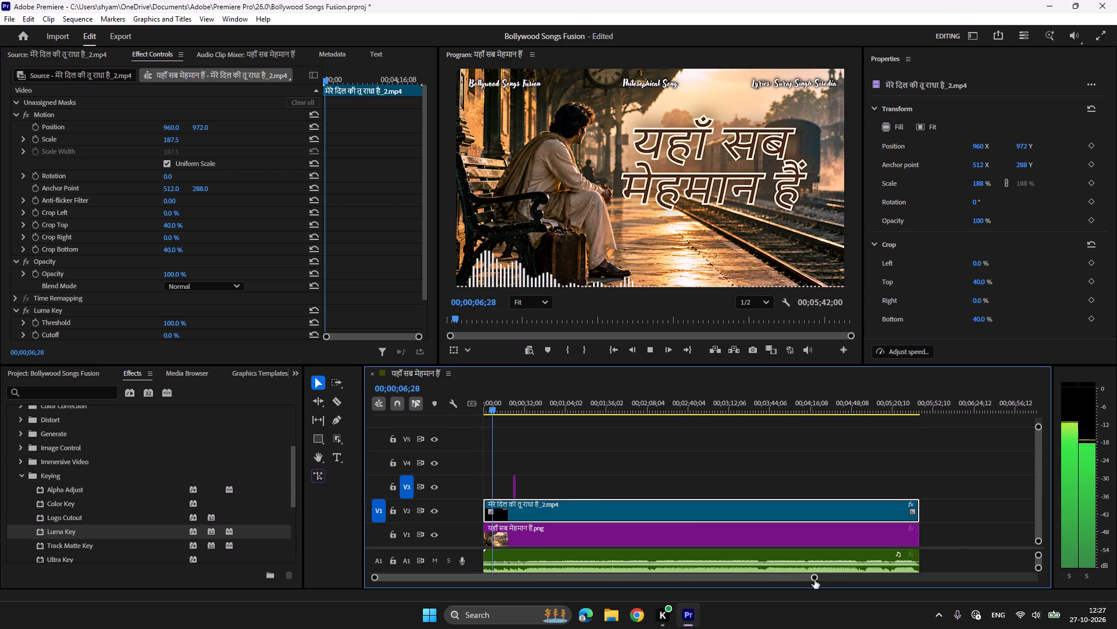
# Open the lyrics file 272. यहाँ सब मेहमान हैं.txt from the Bollywood Songs folder, then return to Premiere Pro.
pyautogui.moveTo(814, 580); pyautogui.dragTo(518, 574)
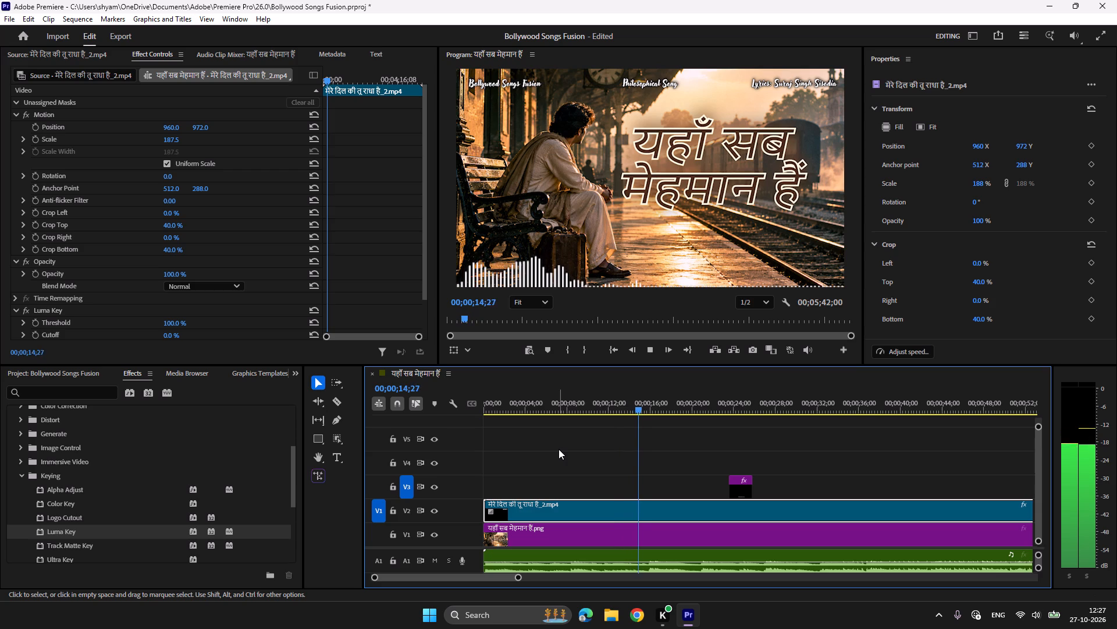
pyautogui.click(607, 621)
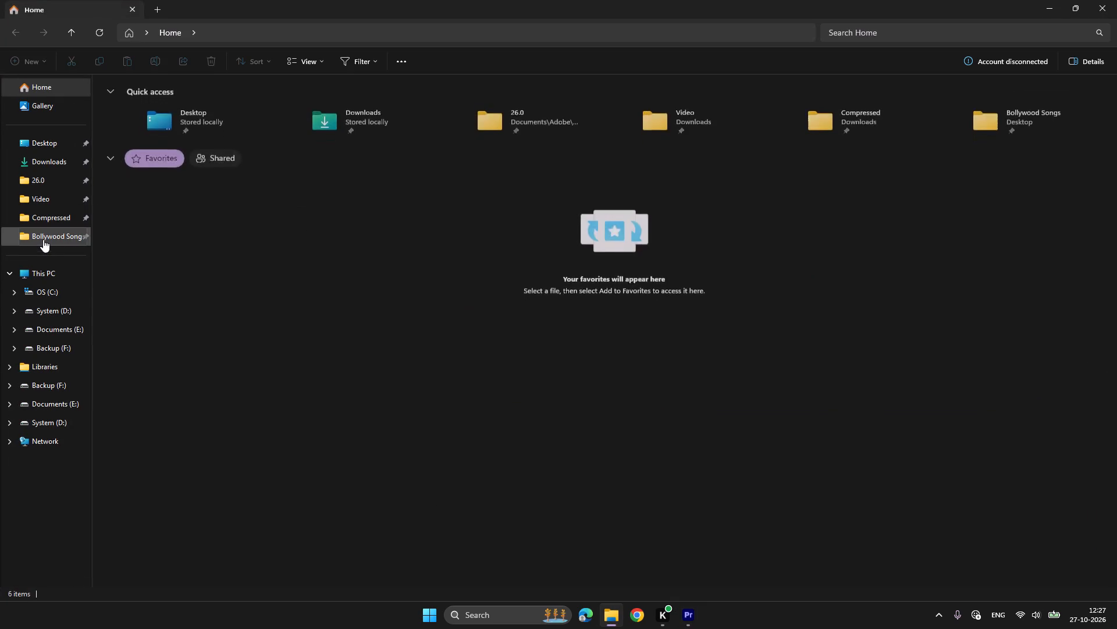
pyautogui.click(43, 239)
pyautogui.doubleClick(251, 115)
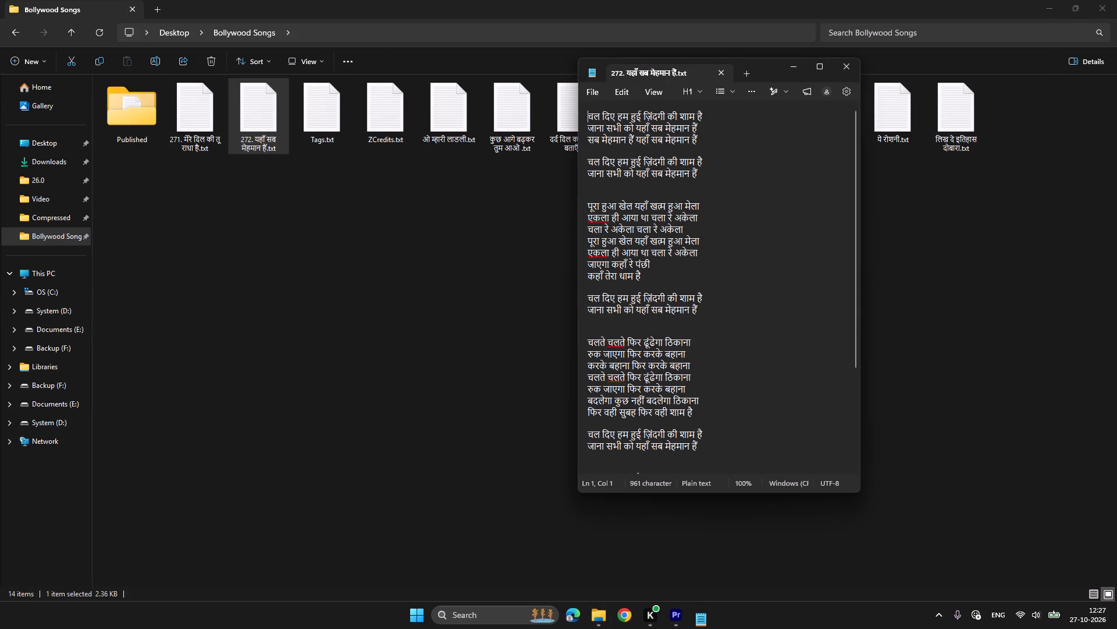
pyautogui.scroll(5, 820, 350)
pyautogui.click(678, 620)
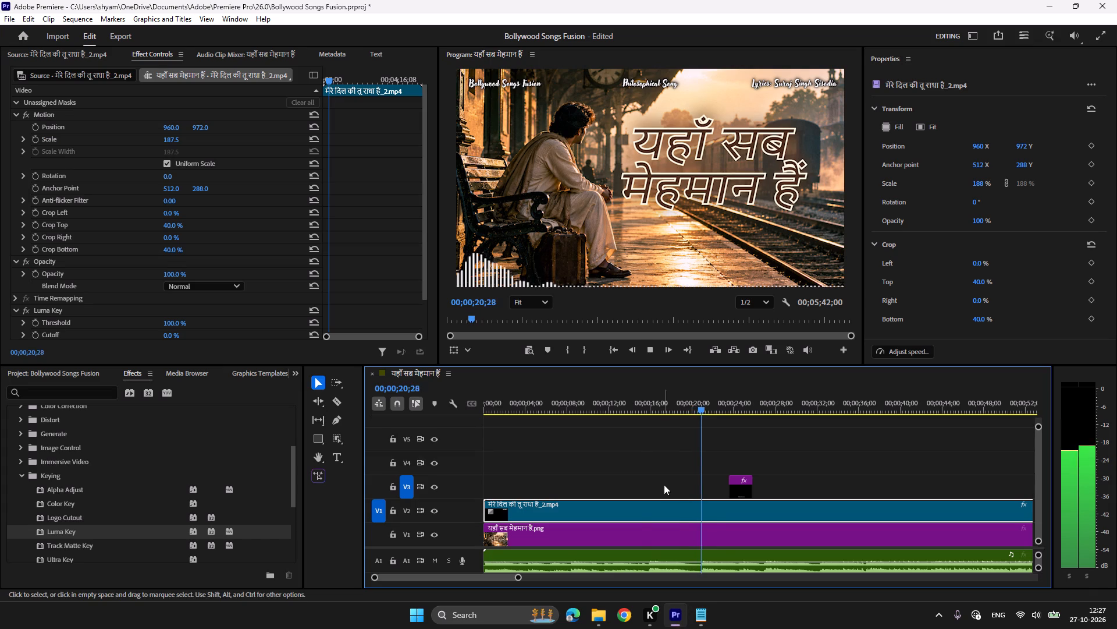
# Find where the singing begins and move the V3 text clip to start at 00;00;16;01.
pyautogui.press('space')
pyautogui.click(643, 403)
pyautogui.press('space')
pyautogui.press('space')
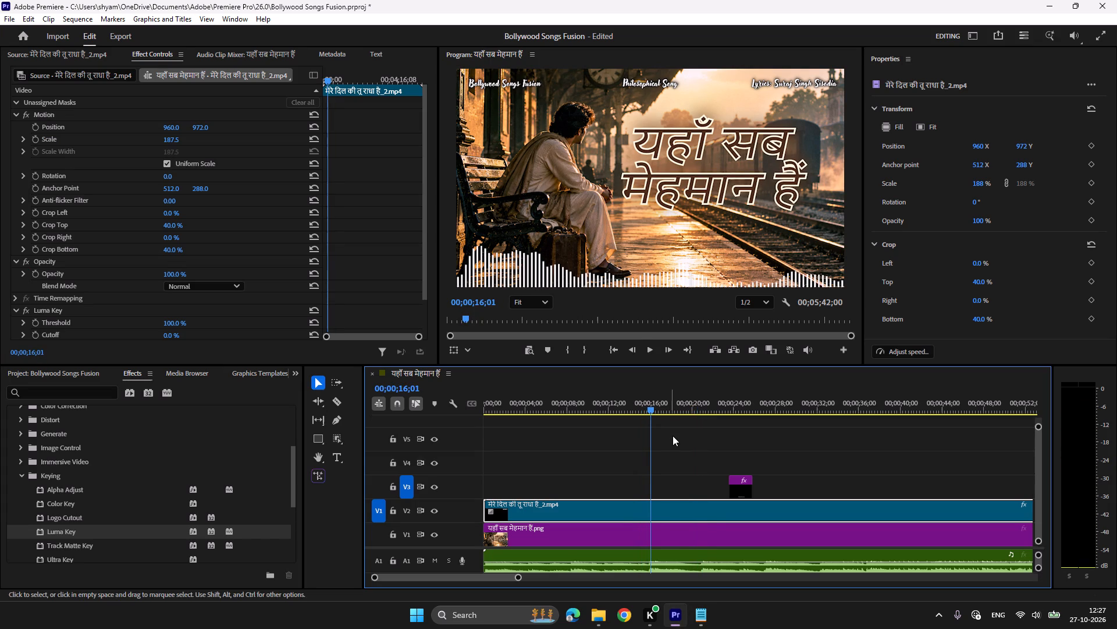
pyautogui.moveTo(742, 490); pyautogui.dragTo(665, 492)
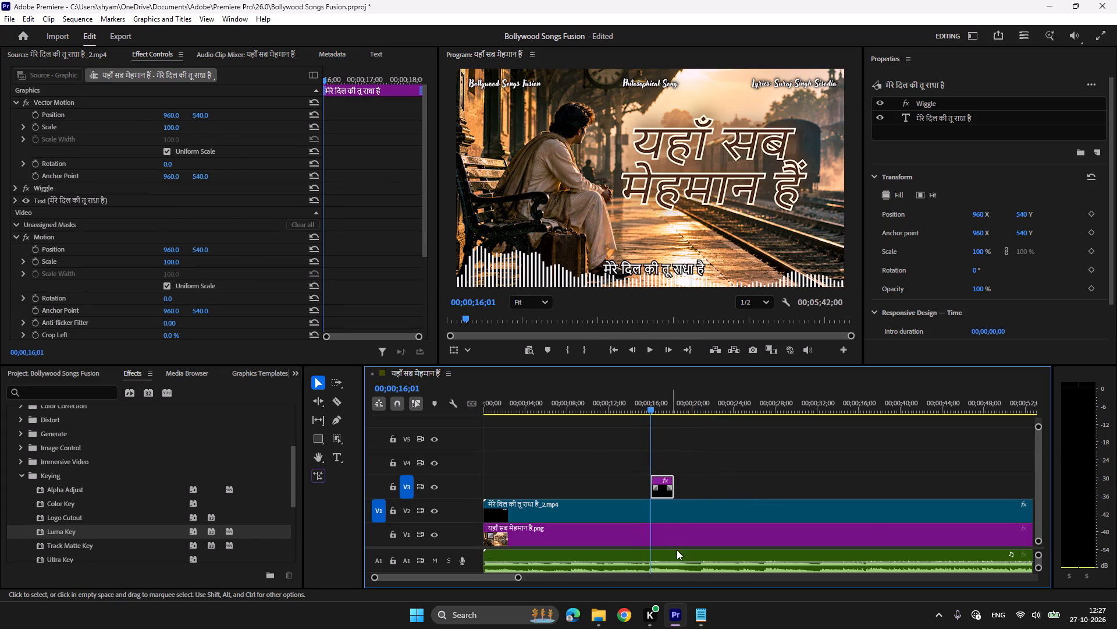
# Replace the V3 clip's text with the first lyric line from the text file, चल दिए हम हुई ज़िंदगी की शाम है.
pyautogui.click(700, 616)
pyautogui.moveTo(706, 112); pyautogui.dragTo(552, 114)
pyautogui.hotkey('ctrl', 'c')
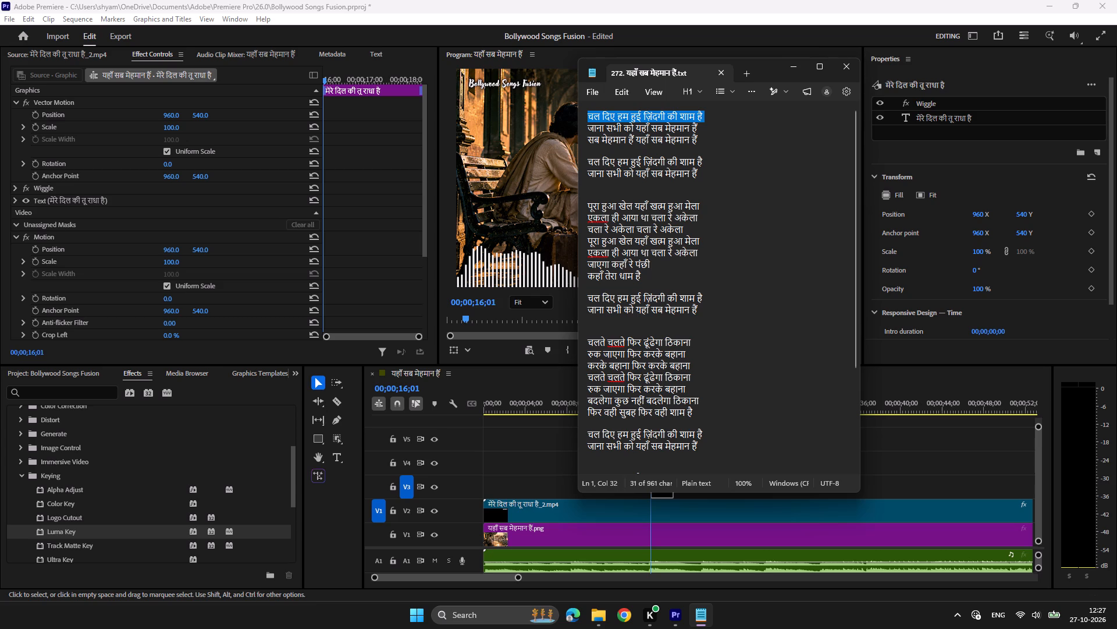
pyautogui.click(674, 617)
pyautogui.click(664, 400)
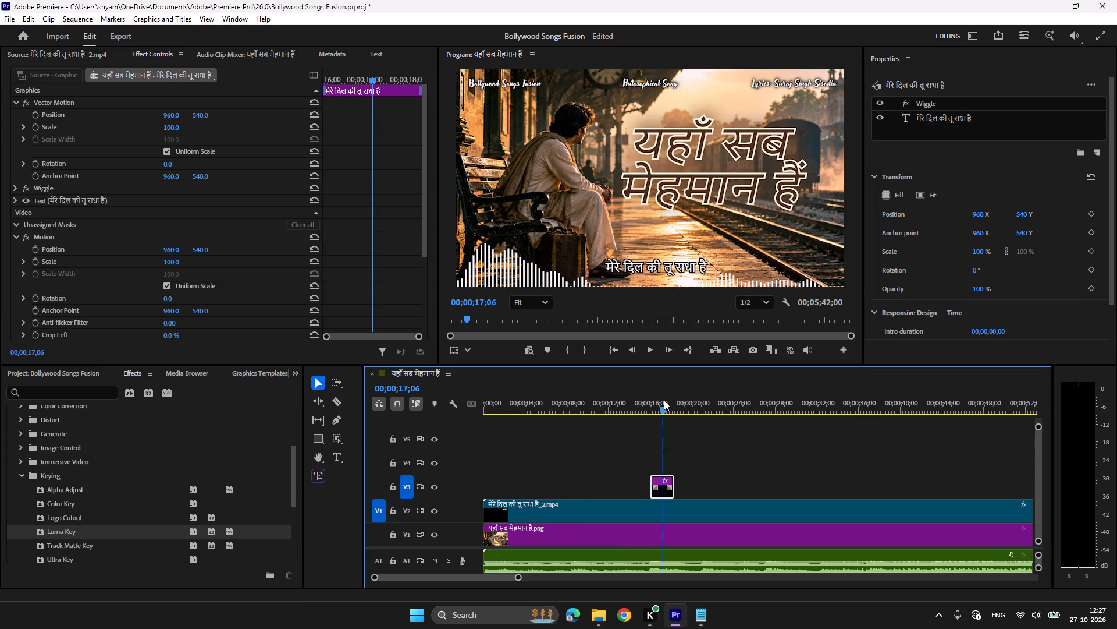
pyautogui.press('t')
pyautogui.click(652, 267)
pyautogui.hotkey('ctrl', 'a')
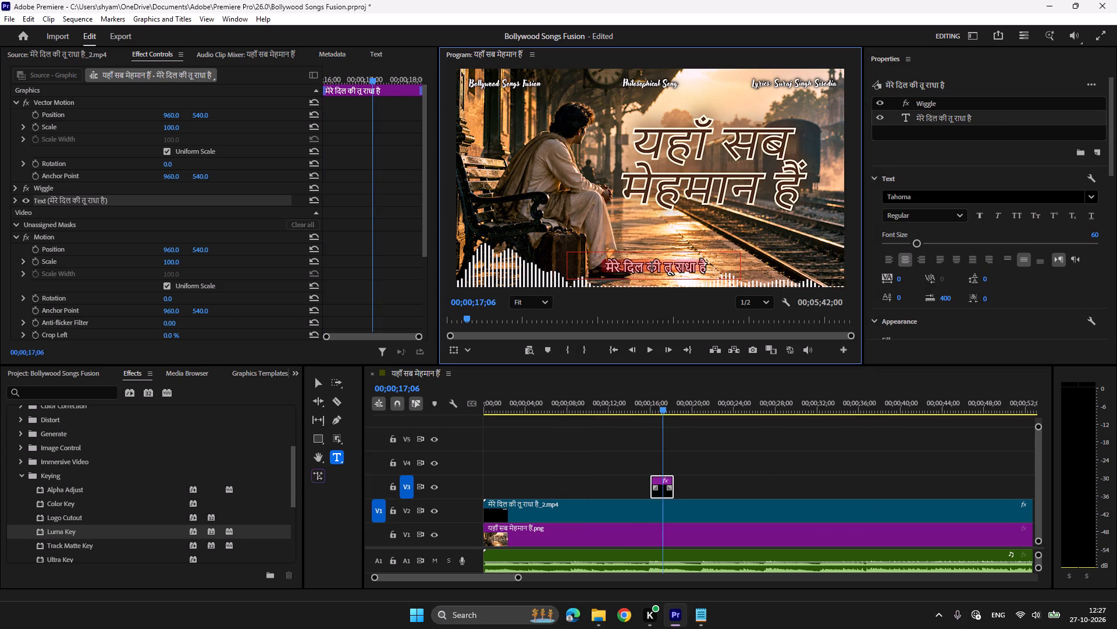
pyautogui.hotkey('ctrl', 'v')
# Play through the first lyric line and extend its V3 clip to end at about 00;00;25;00.
pyautogui.click(649, 401)
pyautogui.press('space')
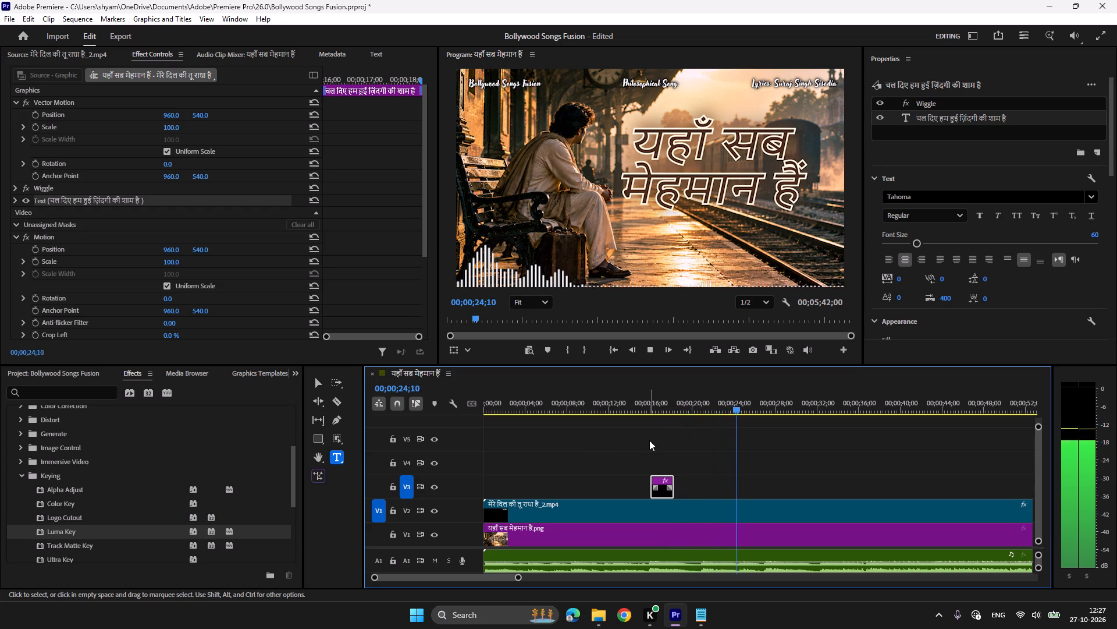
pyautogui.press('space')
pyautogui.moveTo(673, 480); pyautogui.dragTo(728, 479)
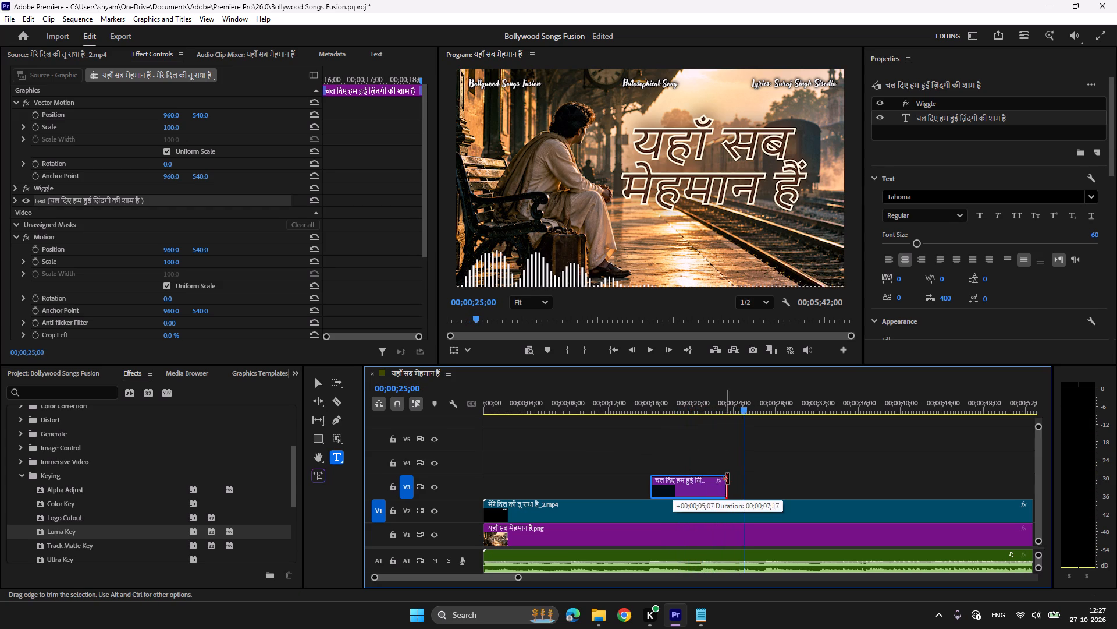
pyautogui.moveTo(728, 479); pyautogui.dragTo(742, 478)
# Listen for the start of the second lyric line and paste a copy of the V3 lyric clip at about 00;00;27.
pyautogui.click(643, 406)
pyautogui.press('space')
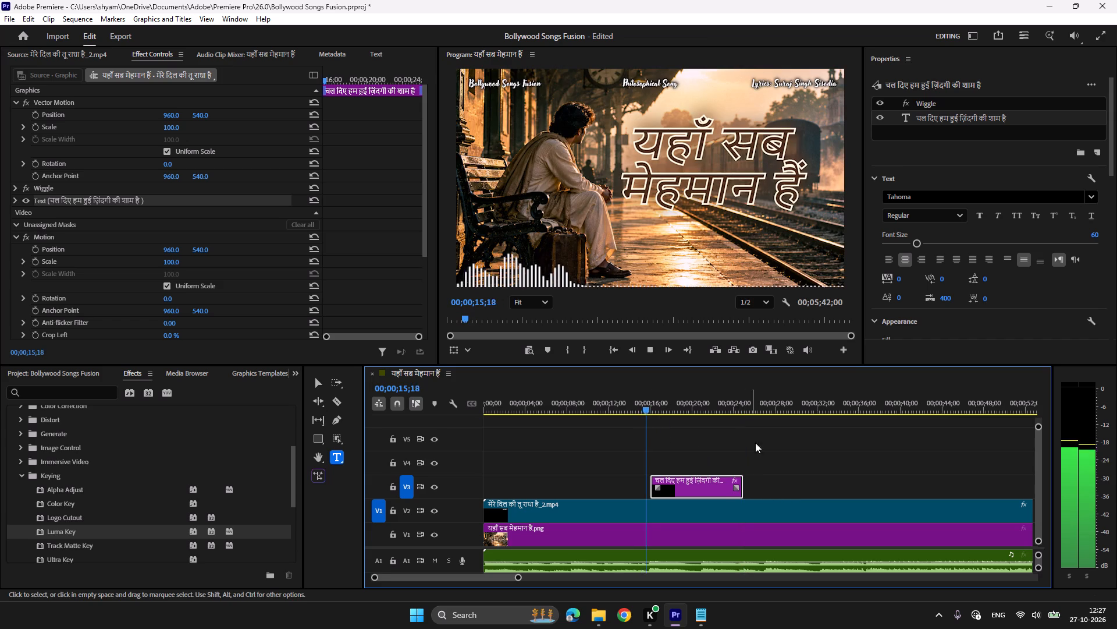
pyautogui.scroll(-5, 785, 436)
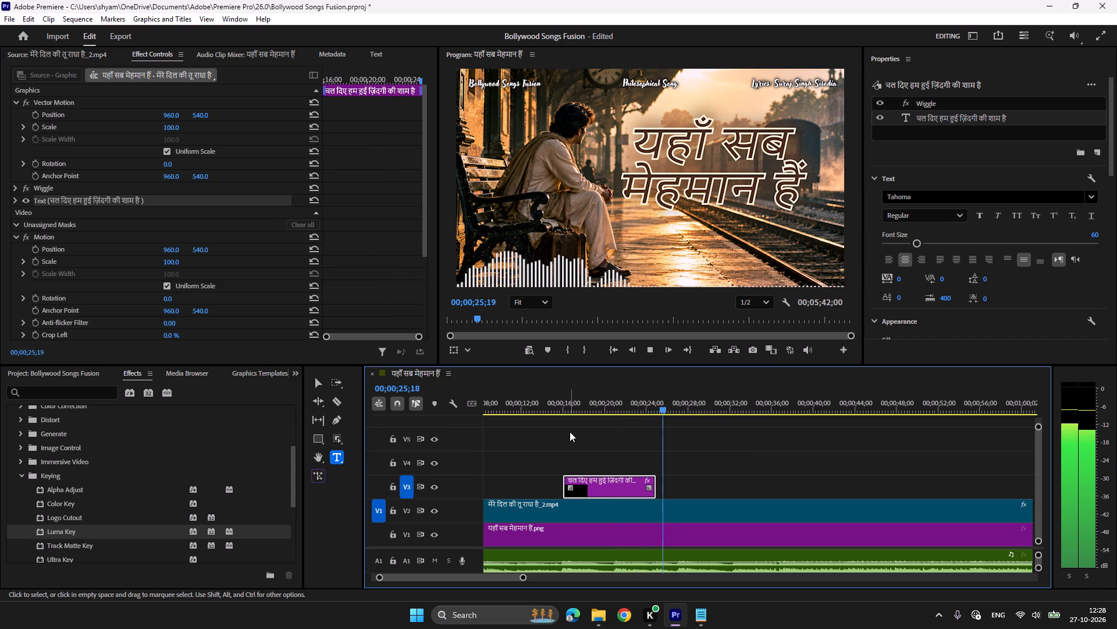
pyautogui.press('space')
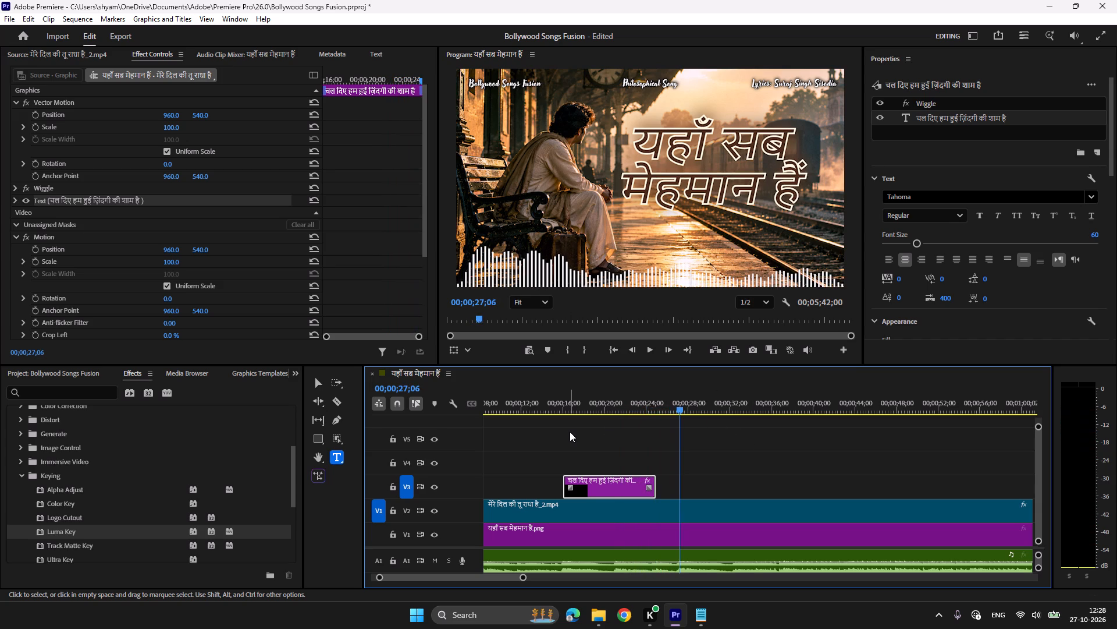
pyautogui.press('space')
pyautogui.press('space')
pyautogui.hotkey('ctrl', 'c')
pyautogui.hotkey('ctrl', 'v')
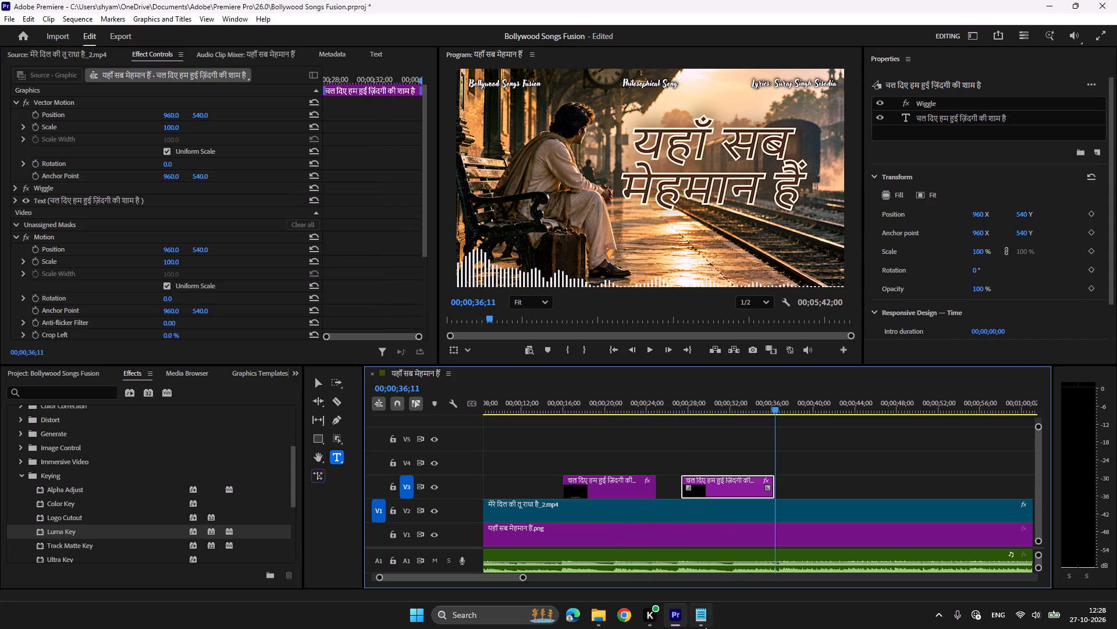
# Replace the copied clip's text with the second lyric line, जाना सभी को यहाँ सब मेहमान हैं, and check it in playback.
pyautogui.click(705, 627)
pyautogui.moveTo(700, 126); pyautogui.dragTo(564, 129)
pyautogui.hotkey('ctrl', 'c')
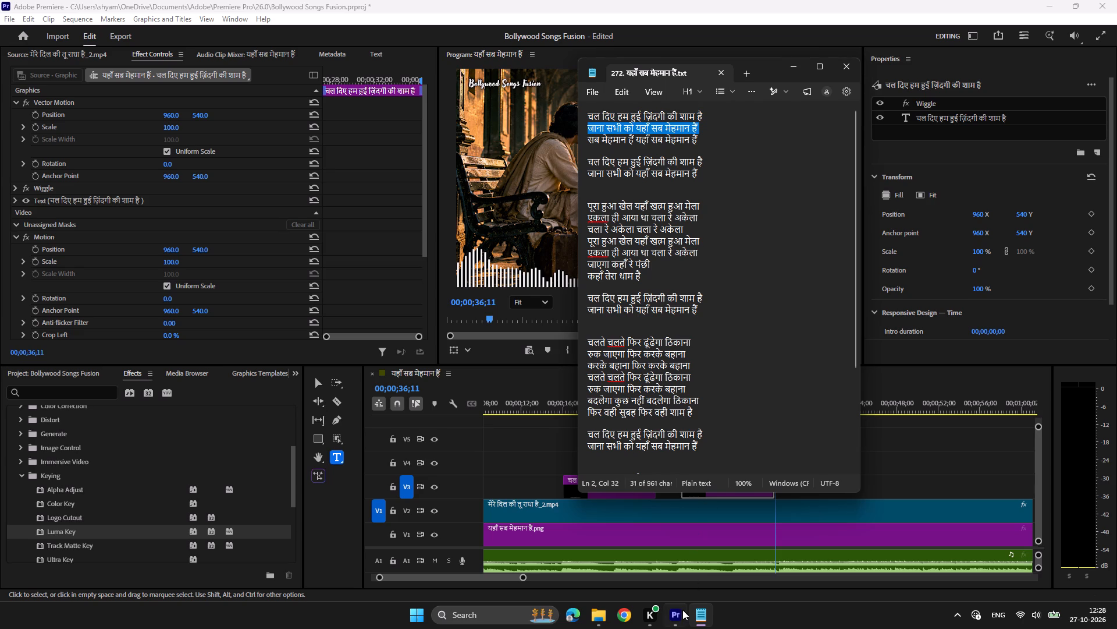
pyautogui.click(682, 610)
pyautogui.click(718, 397)
pyautogui.click(652, 266)
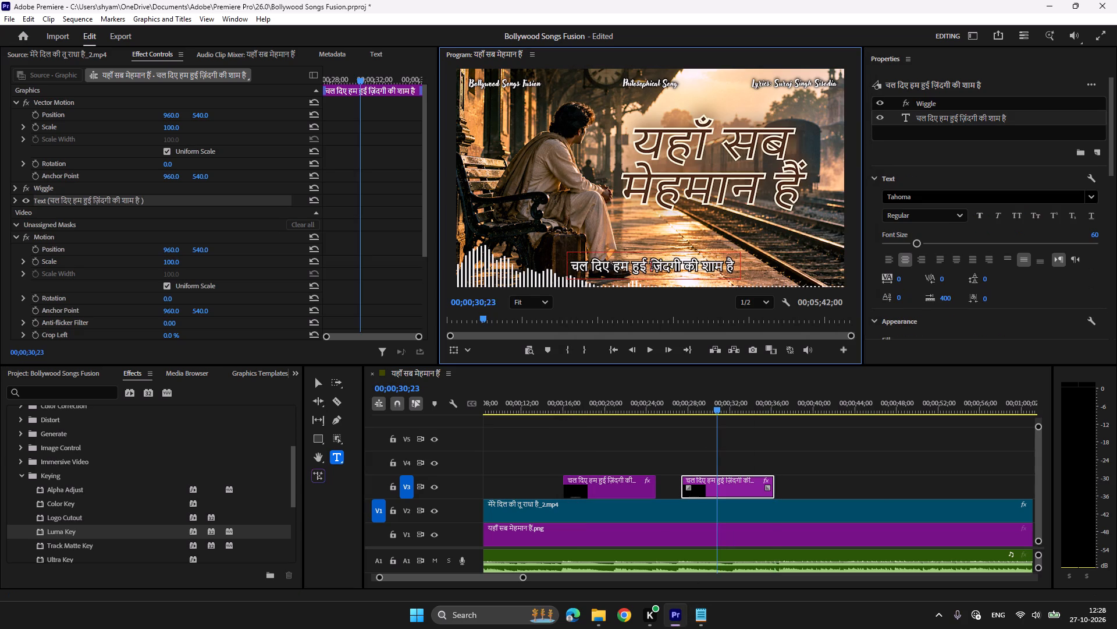
pyautogui.hotkey('ctrl', 'a')
pyautogui.hotkey('ctrl', 'v')
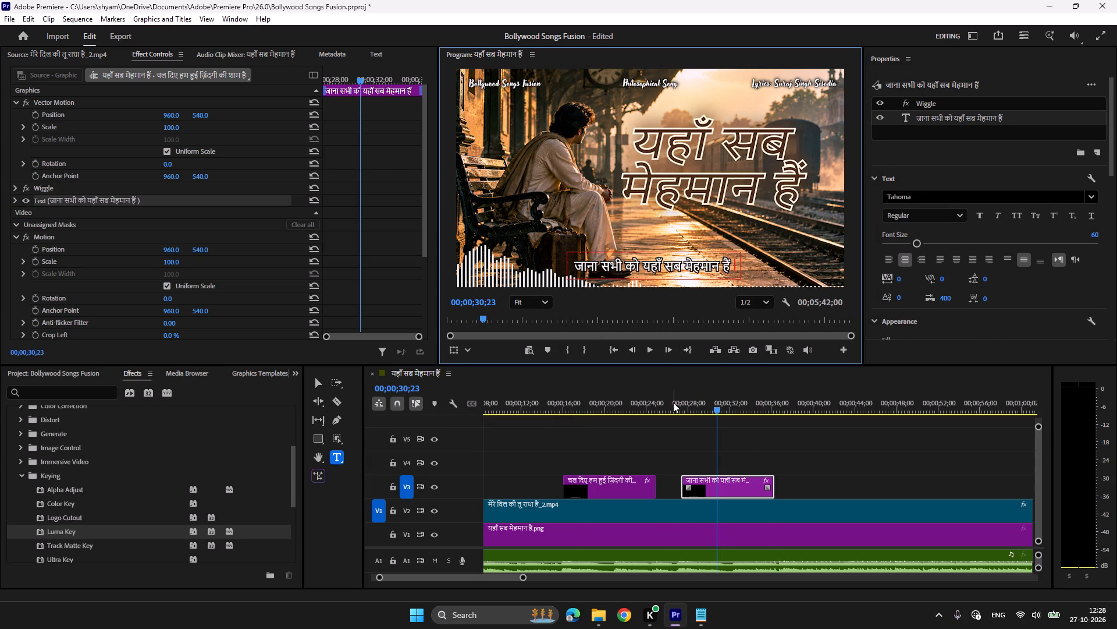
pyautogui.click(674, 402)
pyautogui.press('space')
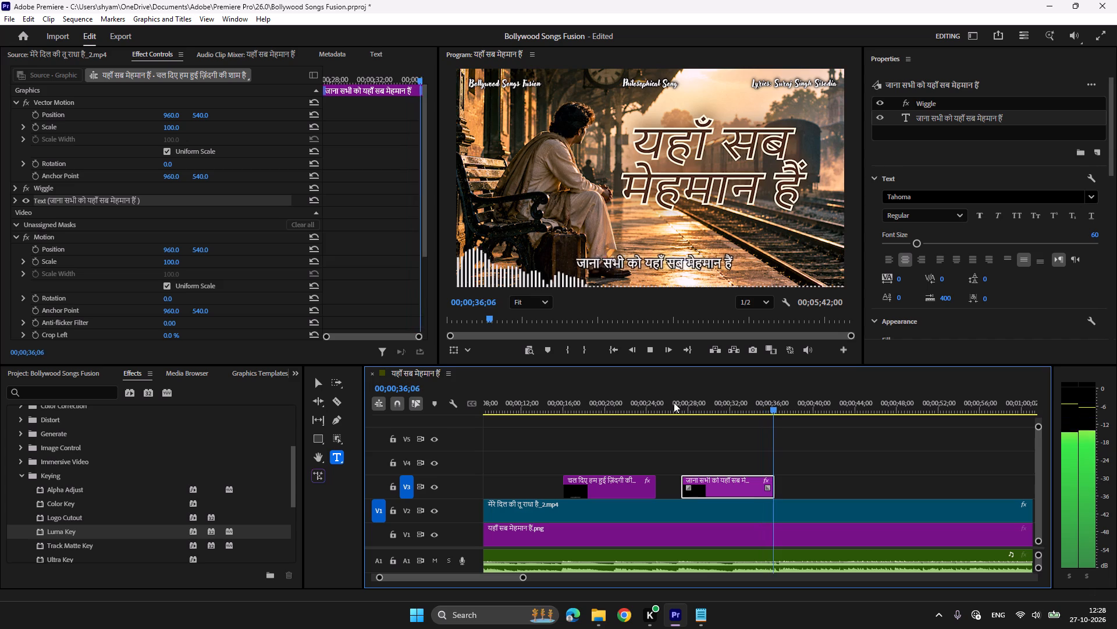
pyautogui.press('space')
# Split the first lyric clip on V3 at 00;00;20;01 and 00;00;21;04, and delete the piece between the cuts.
pyautogui.click(552, 402)
pyautogui.press('space')
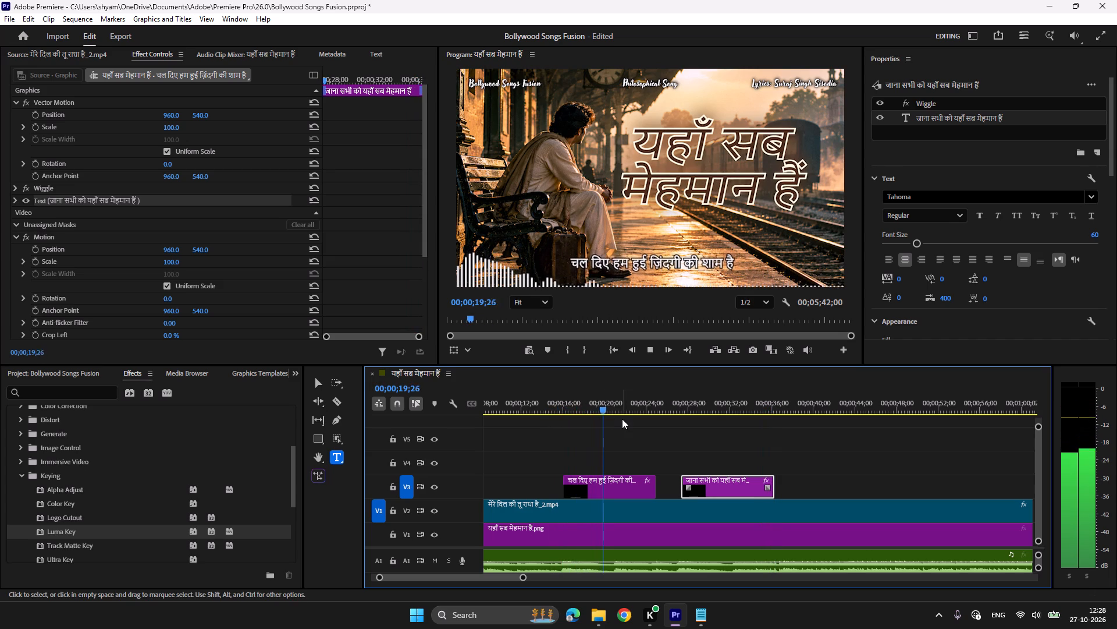
pyautogui.press('space')
pyautogui.press('c')
pyautogui.click(607, 482)
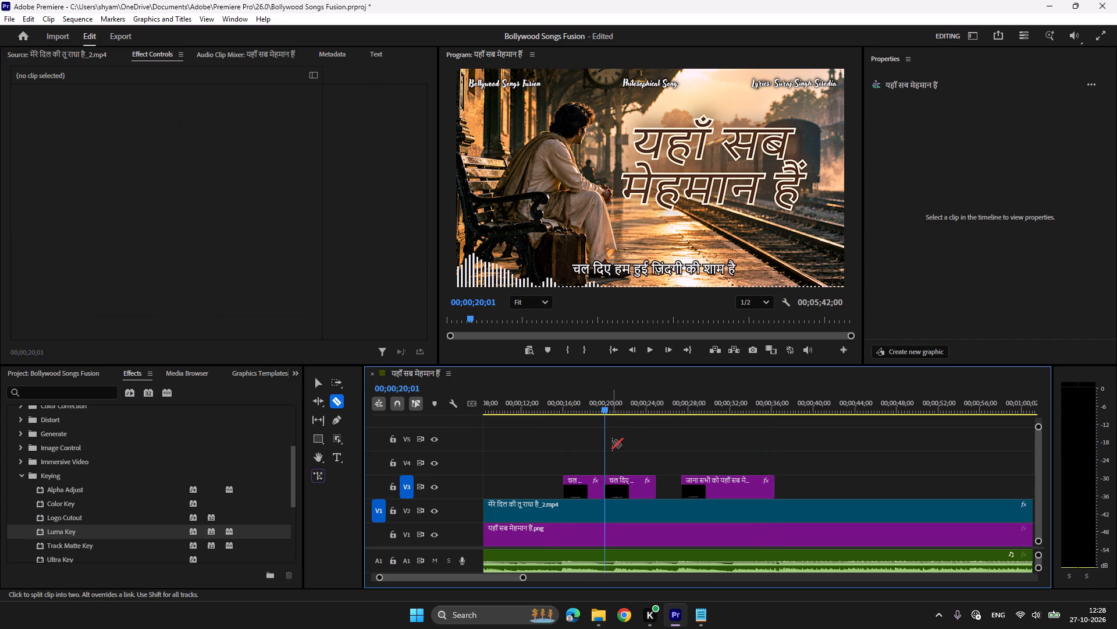
pyautogui.press('space')
pyautogui.press('space')
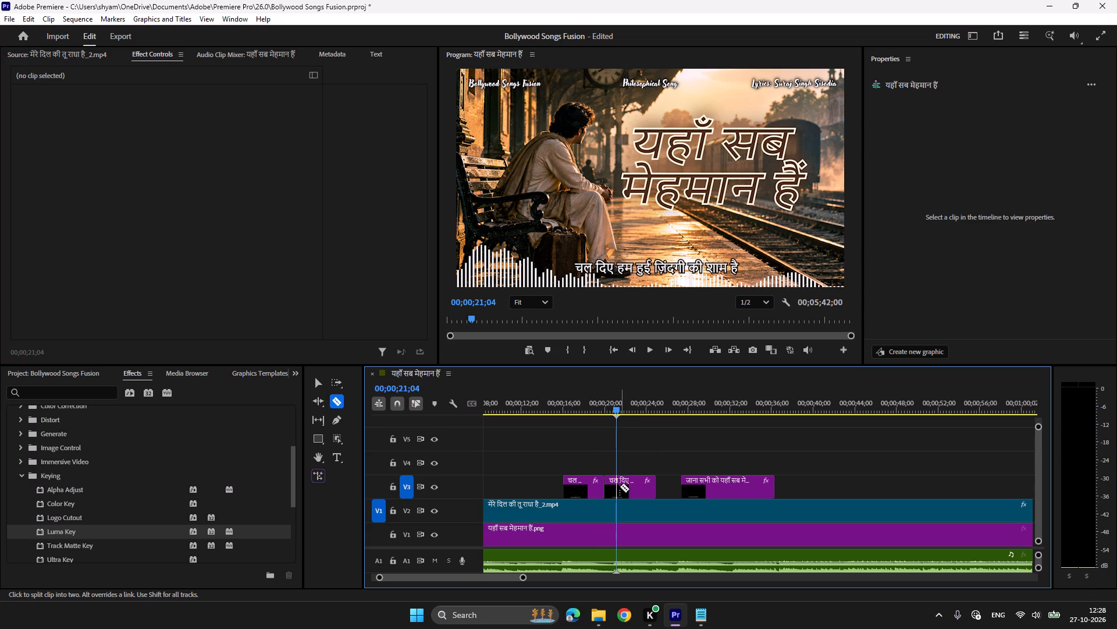
pyautogui.click(618, 485)
pyautogui.press('v')
pyautogui.click(611, 486)
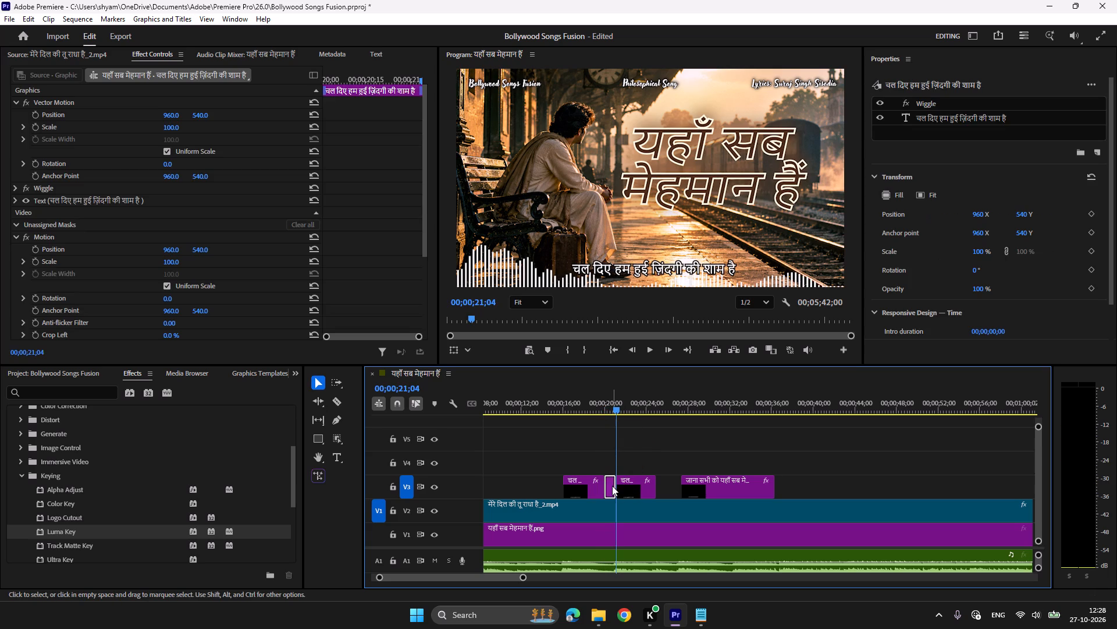
pyautogui.press('Delete')
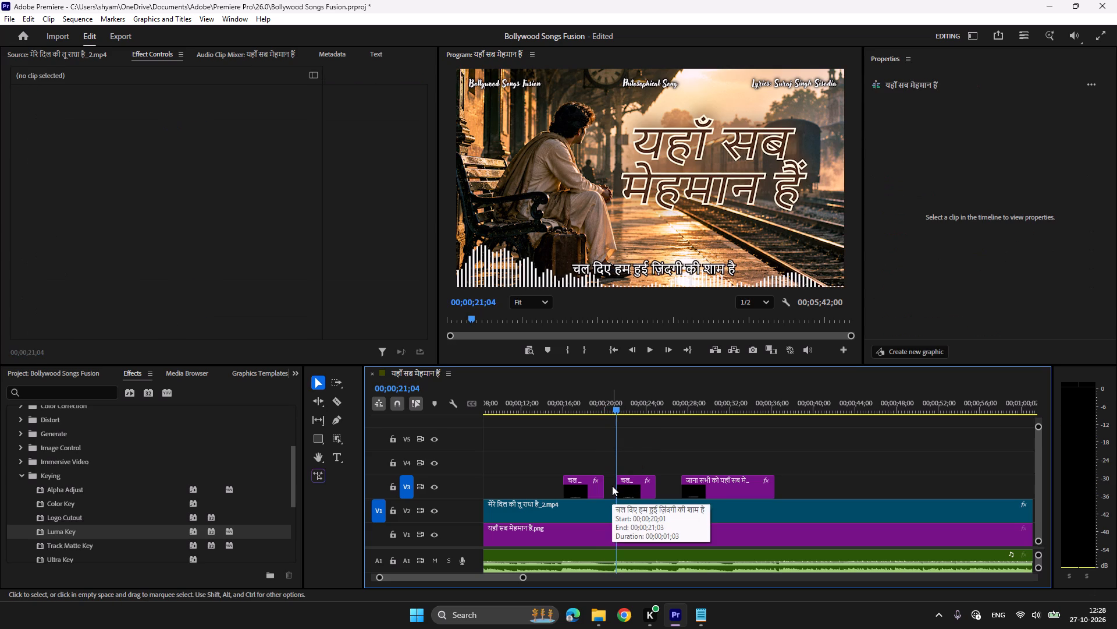
# Remove ज़िंदगी की शाम है from the first piece's text, keeping only चल दिए हम हुई.
pyautogui.click(586, 401)
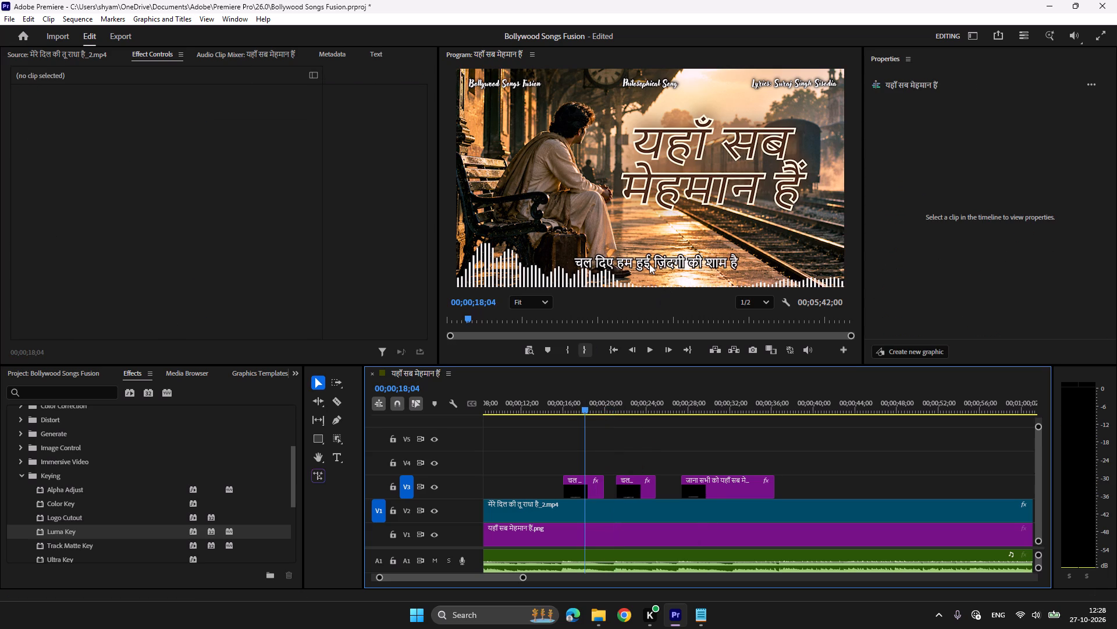
pyautogui.press('t')
pyautogui.click(642, 258)
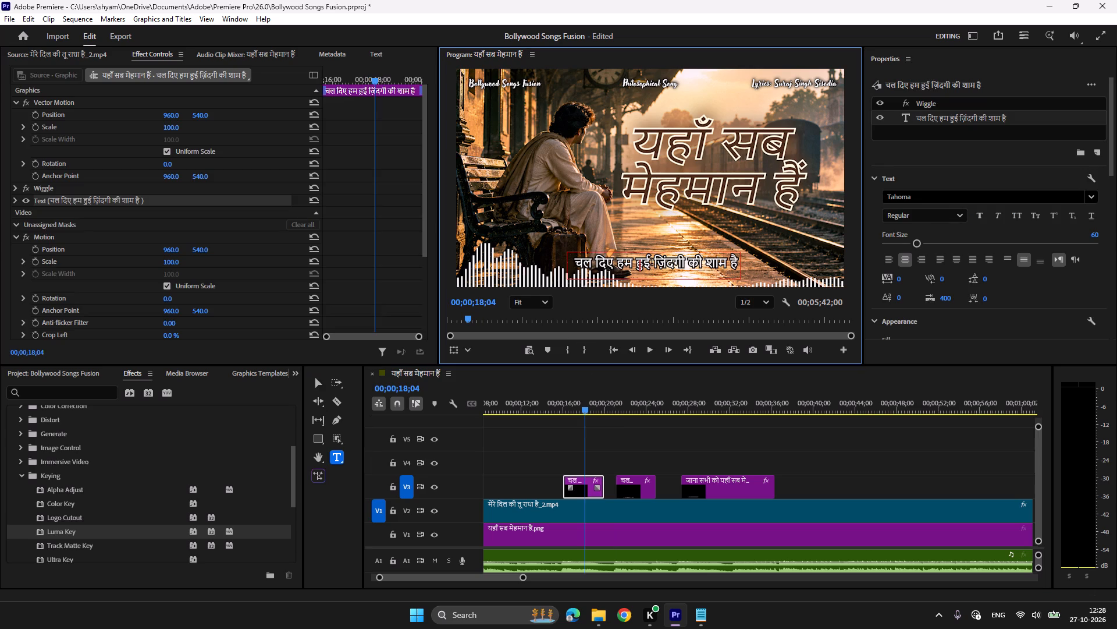
pyautogui.moveTo(652, 263); pyautogui.dragTo(745, 256)
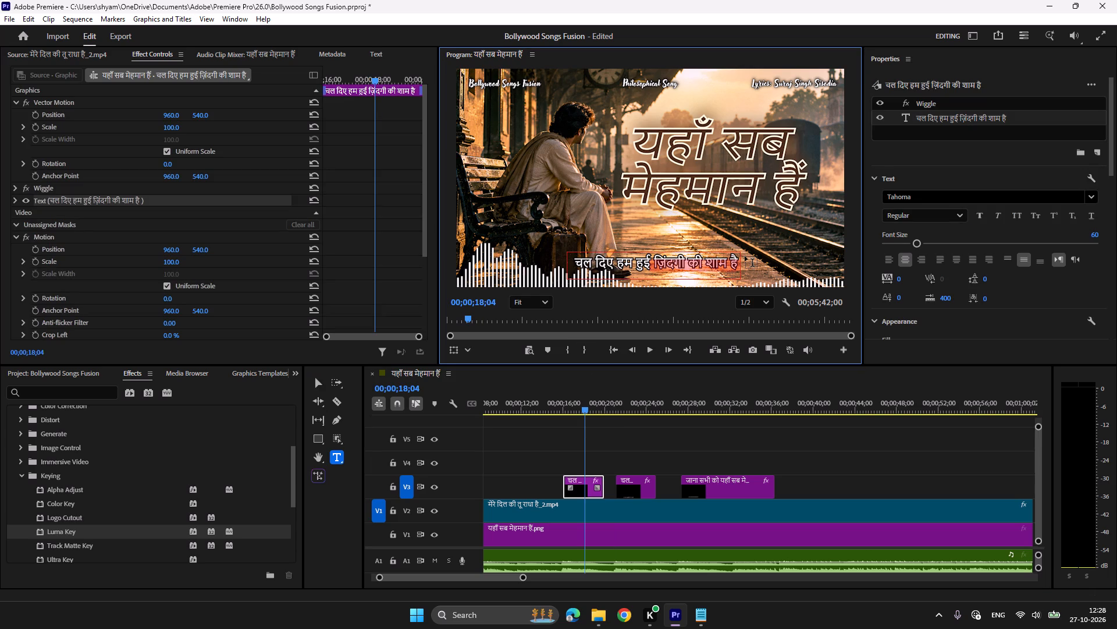
pyautogui.press('BackSpace')
# Remove चल दिए हम हुई from the second piece's text, keeping ज़िंदगी की शाम है, and preview from about 00;00;15;11.
pyautogui.click(627, 393)
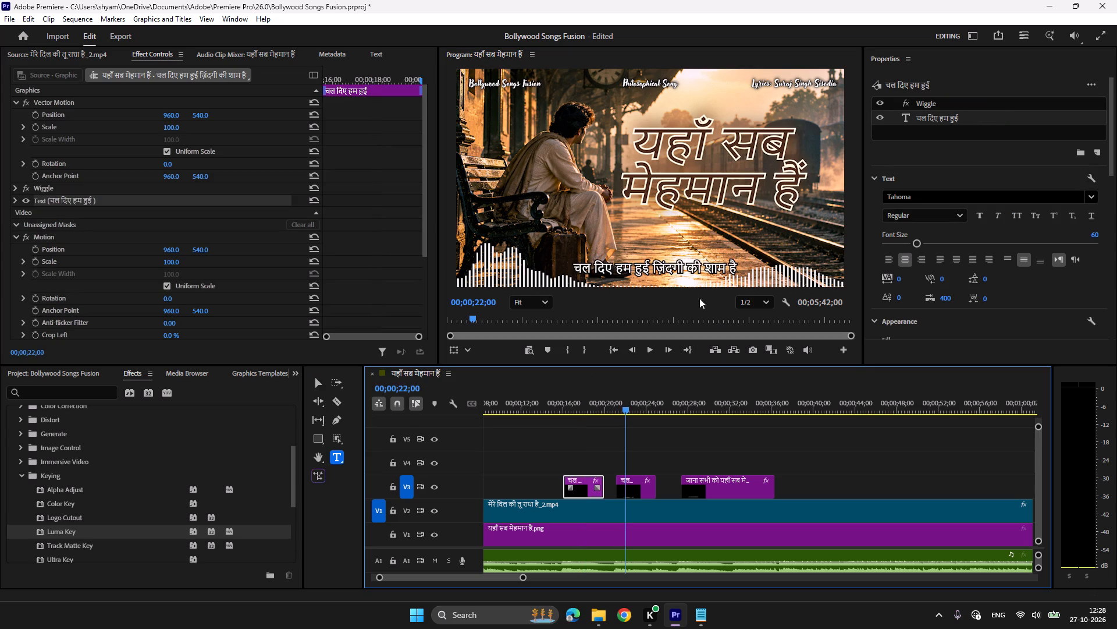
pyautogui.click(653, 263)
pyautogui.moveTo(653, 263); pyautogui.dragTo(570, 264)
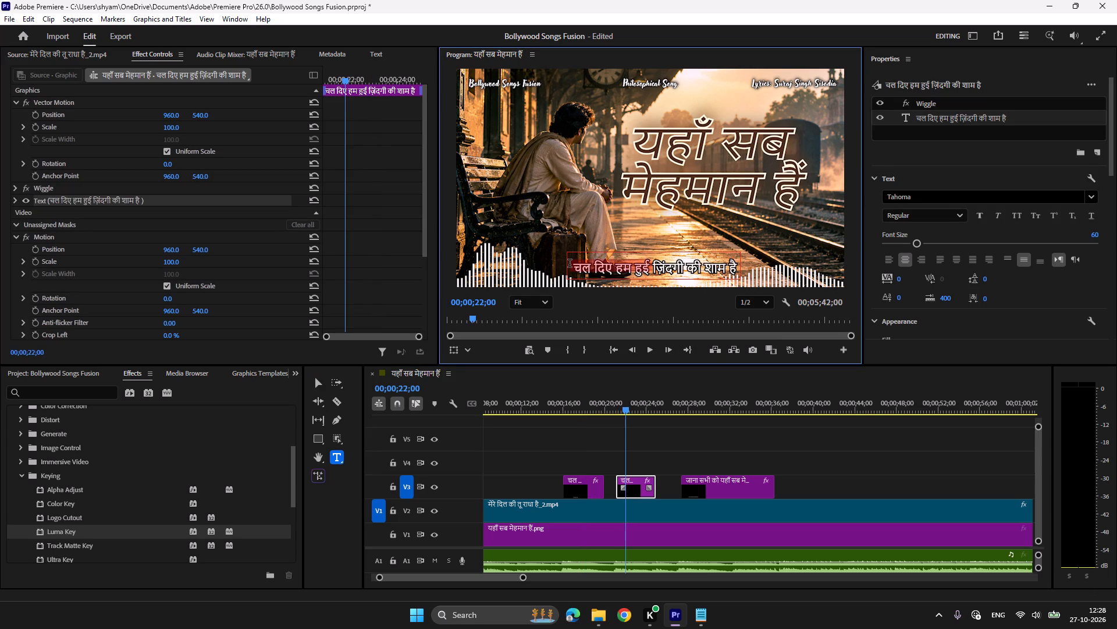
pyautogui.press('BackSpace')
pyautogui.click(558, 392)
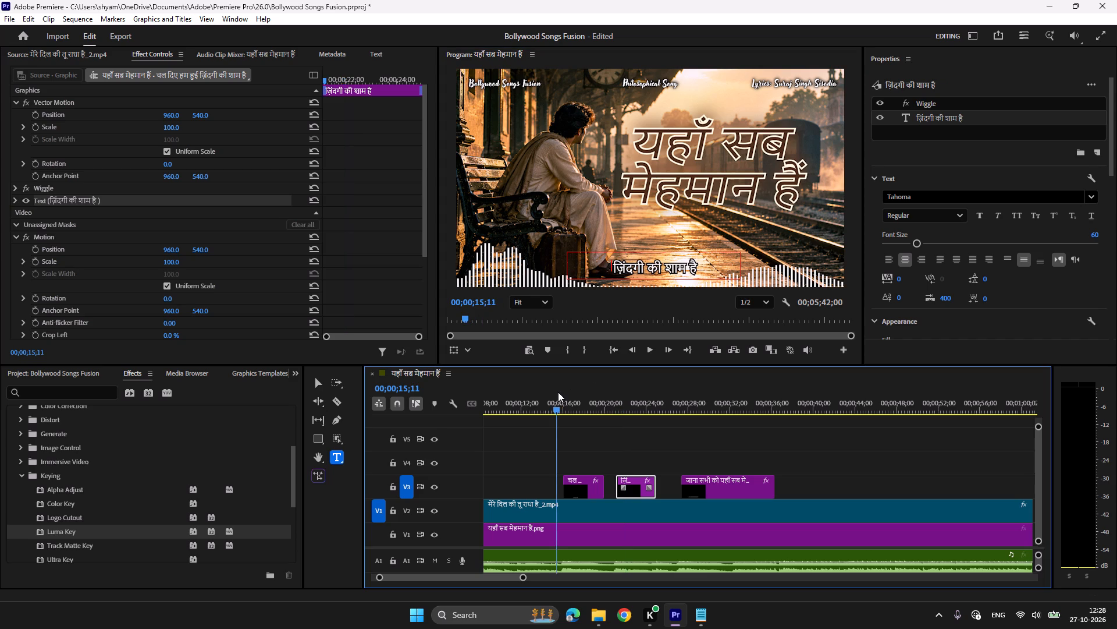
pyautogui.press('space')
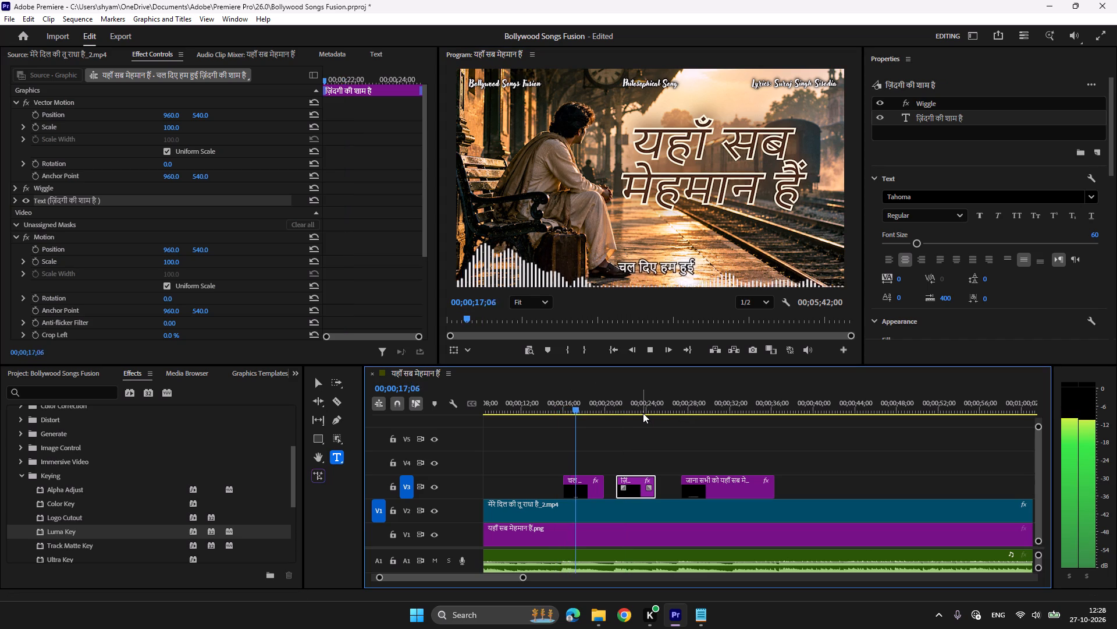
pyautogui.press('space')
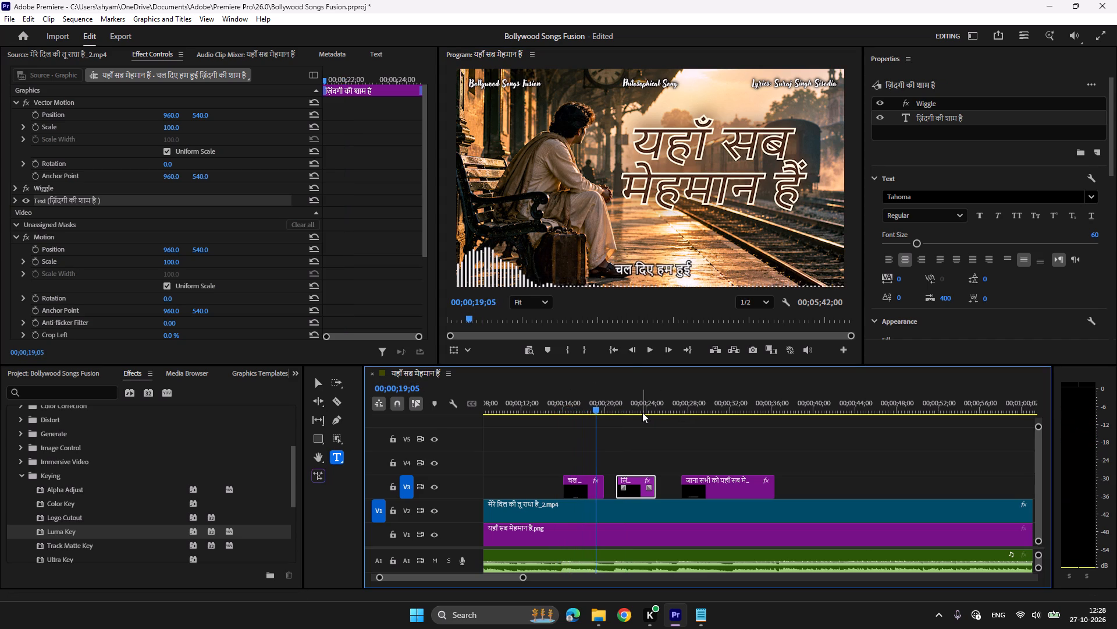
# Insert a semicolon after हम in the first lyric clip's text, making it चल दिए हम; हुई, and preview it.
pyautogui.click(670, 271)
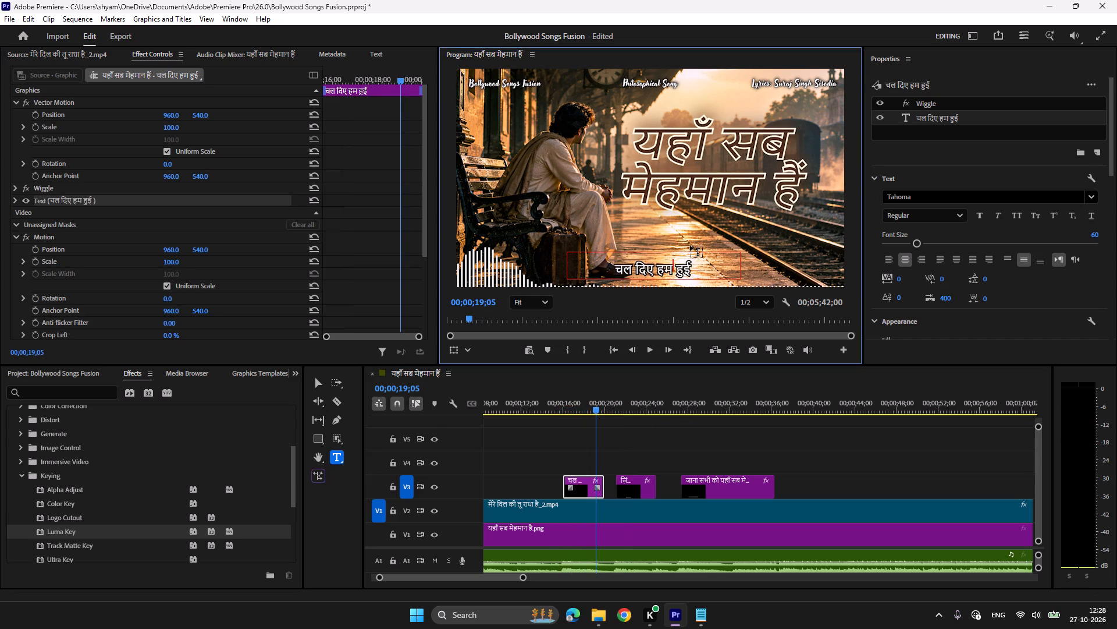
pyautogui.press(';')
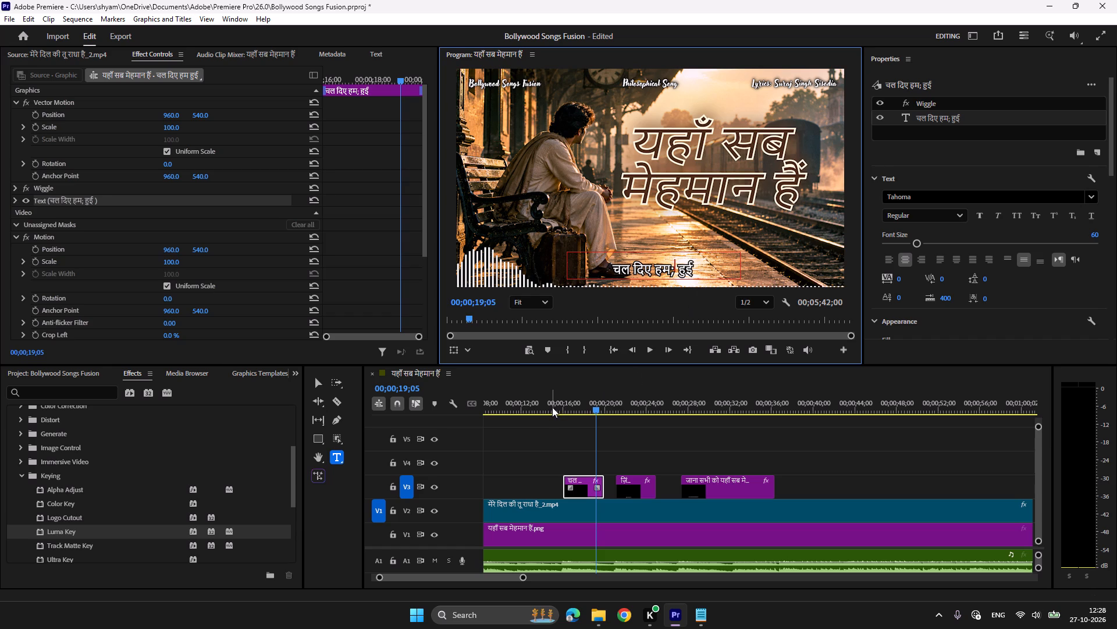
pyautogui.click(555, 407)
pyautogui.press('space')
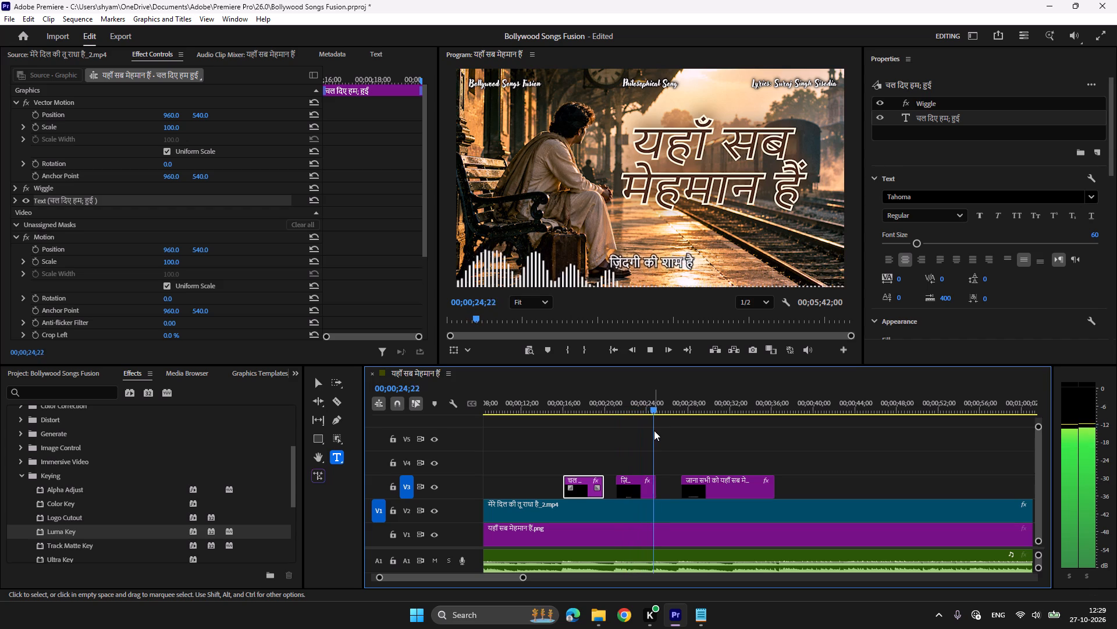
pyautogui.press('space')
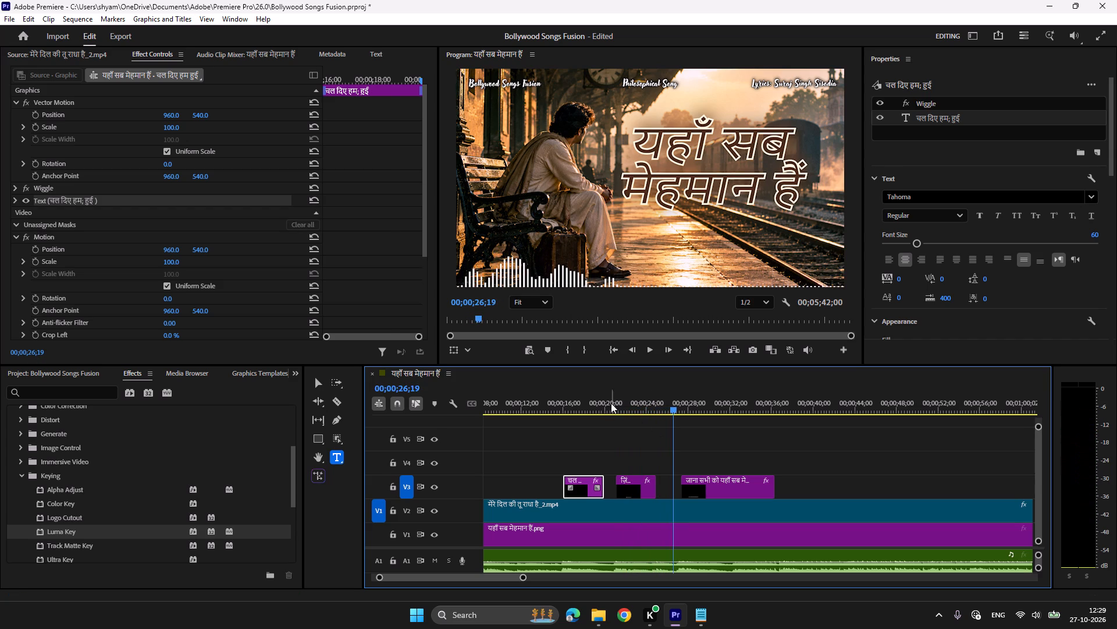
# Add an ellipsis (...) after हुई at the end of the first lyric clip's text.
pyautogui.click(593, 394)
pyautogui.click(699, 264)
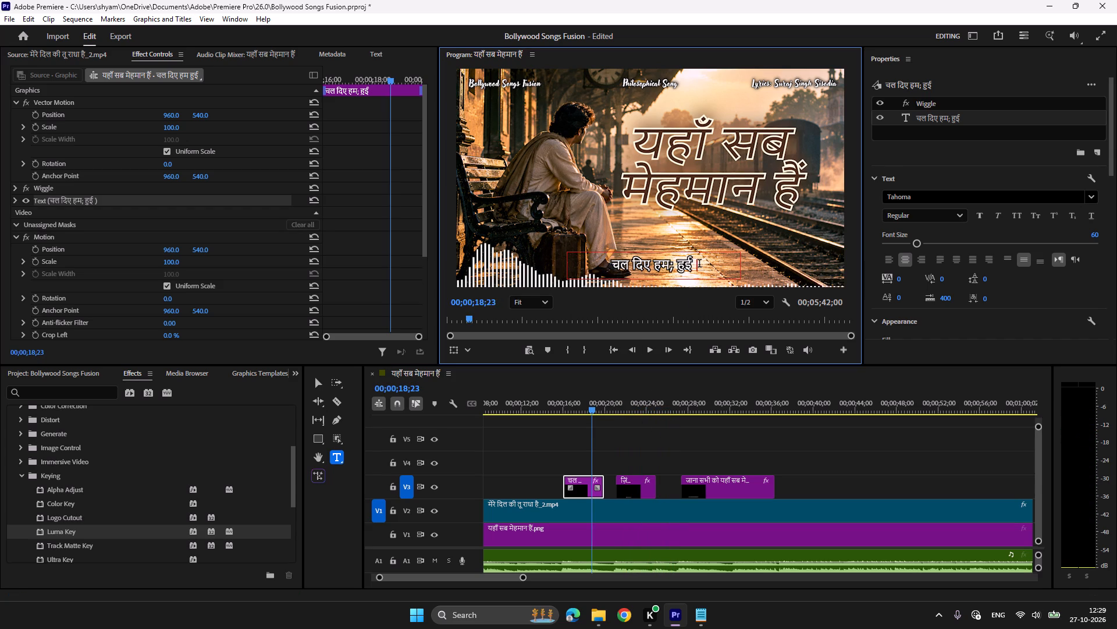
pyautogui.press('Left')
pyautogui.press('Left')
pyautogui.press('Right')
pyautogui.write('...')
# Add an ellipsis (...) before ज़िंदगी की शाम है in the second V3 clip and play on into the following lyric.
pyautogui.click(632, 395)
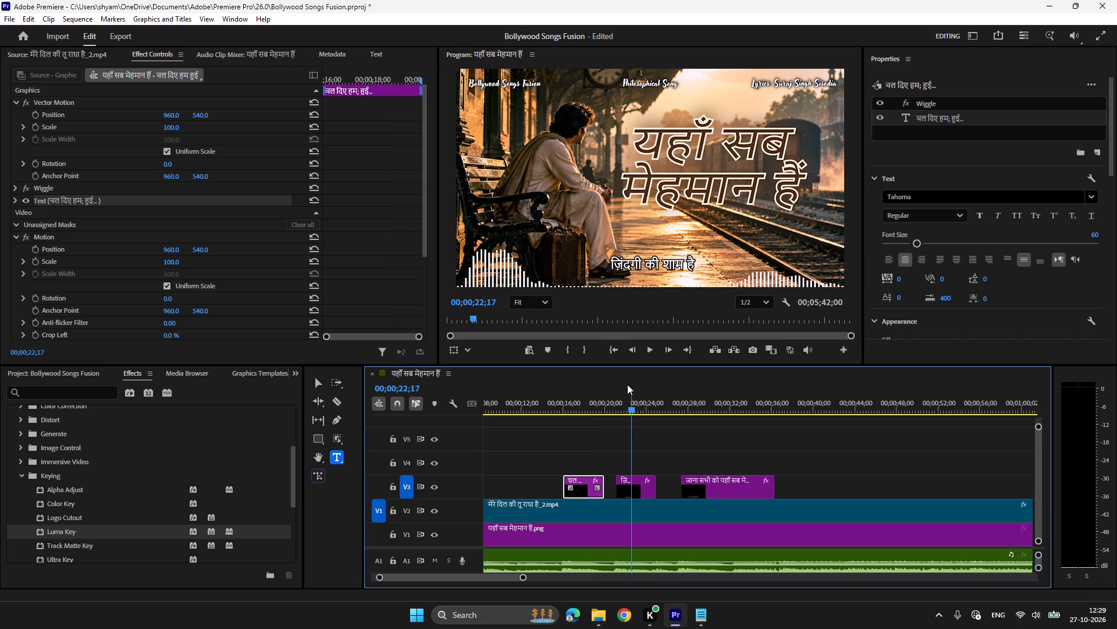
pyautogui.click(611, 268)
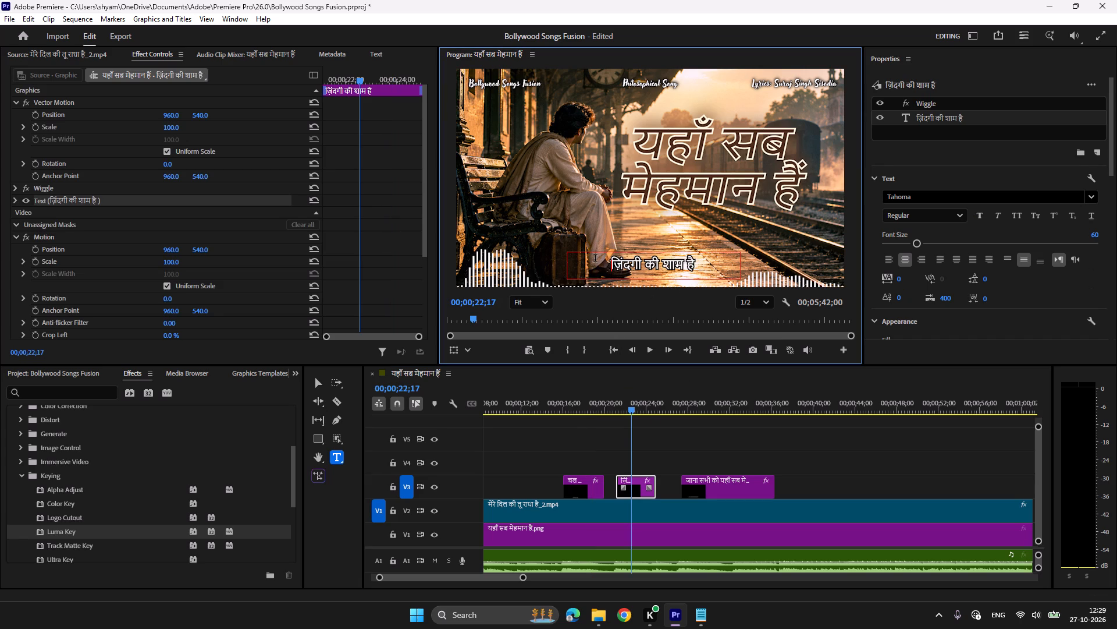
pyautogui.press('Right')
pyautogui.press('Left')
pyautogui.write('...')
pyautogui.click(610, 397)
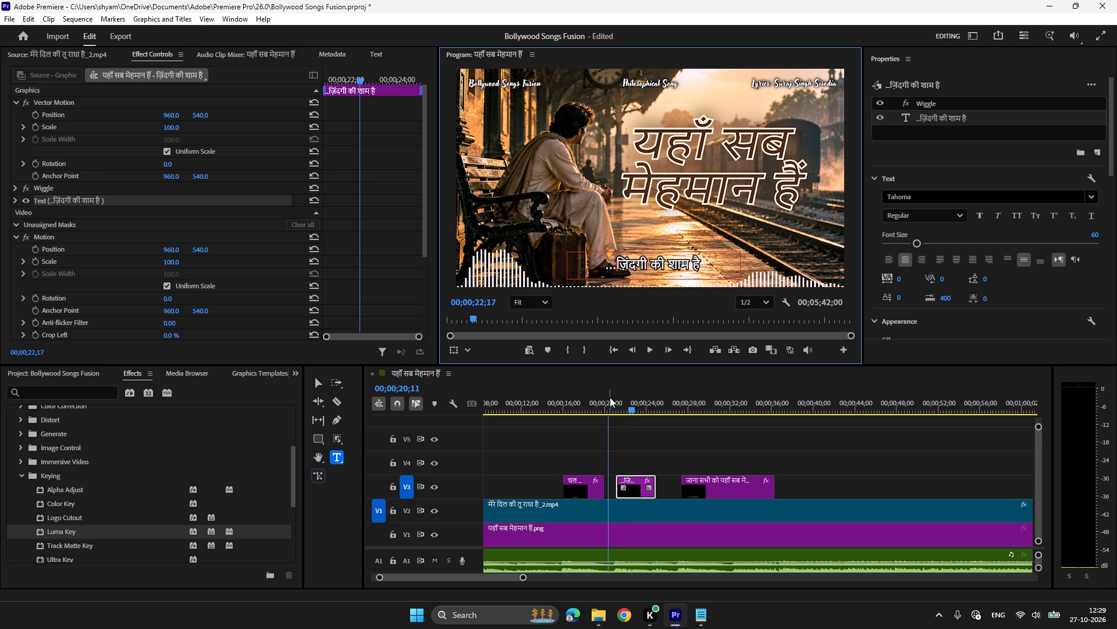
pyautogui.press('space')
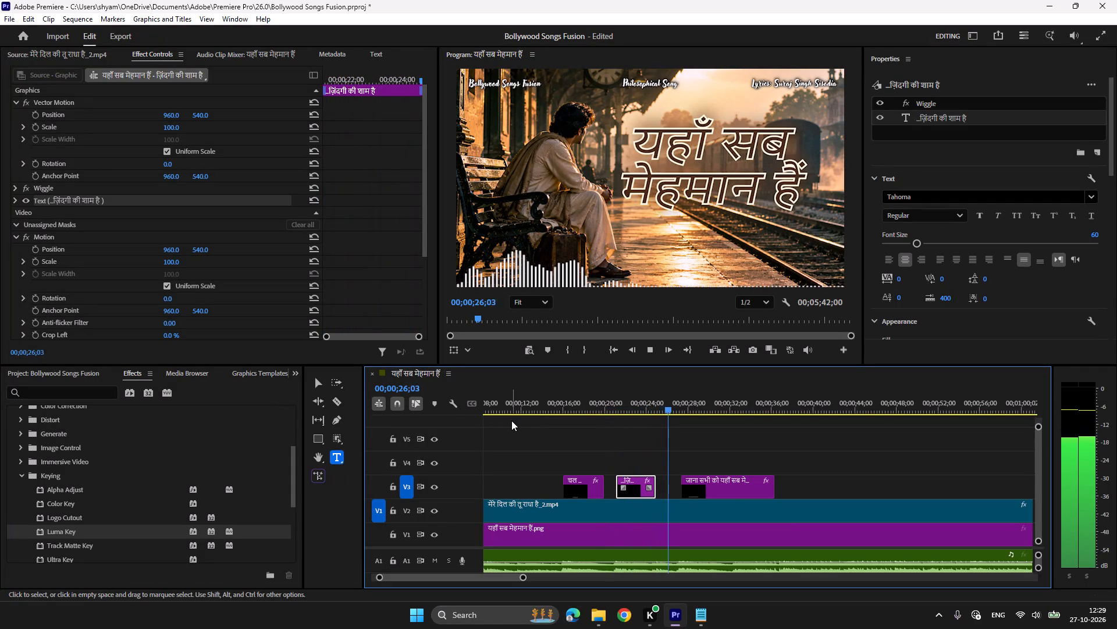
pyautogui.scroll(-2, 511, 420)
pyautogui.scroll(1, 511, 420)
pyautogui.scroll(-1, 511, 420)
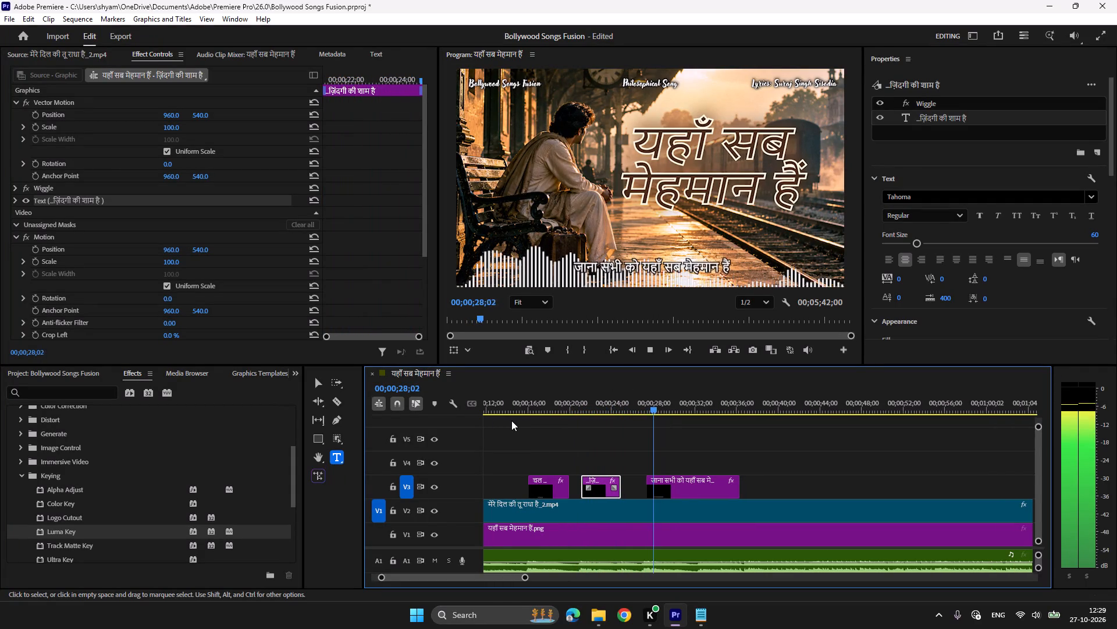
pyautogui.press('space')
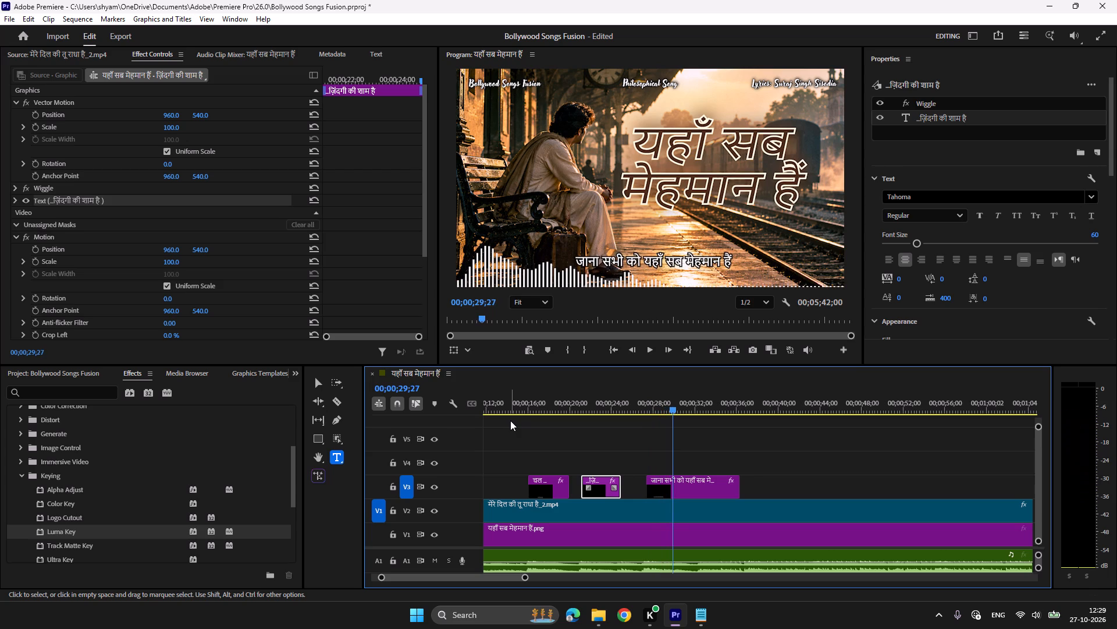
# Split the जाना सभी को यहाँ सब मेहमान हैं clip on V3 at about 00;00;31;04 and 00;00;32;21, and delete the piece between the cuts.
pyautogui.click(650, 401)
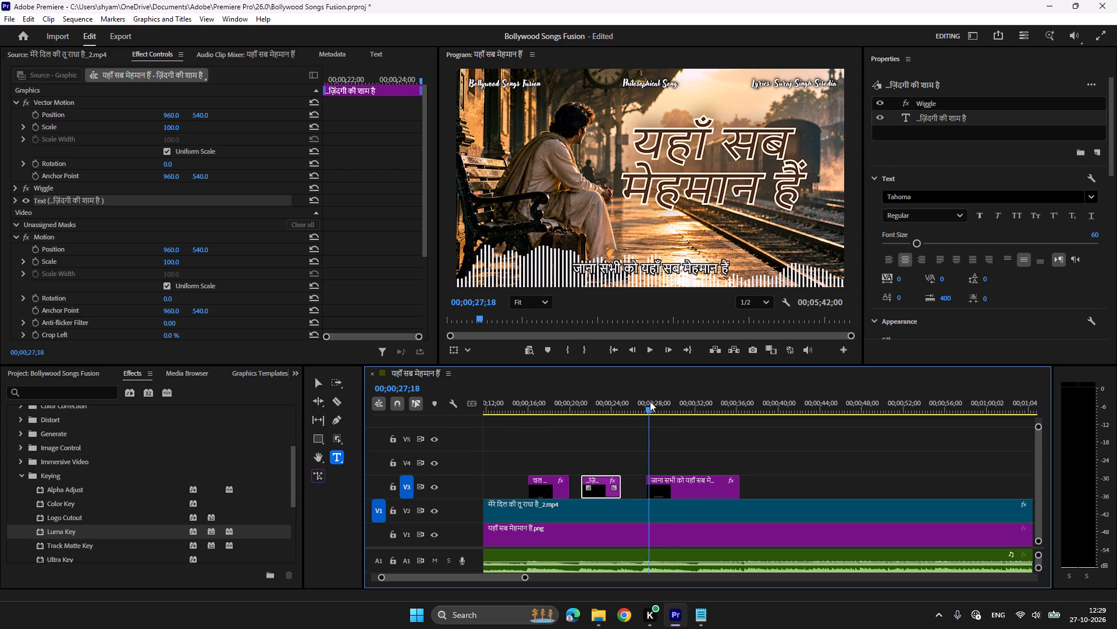
pyautogui.press('space')
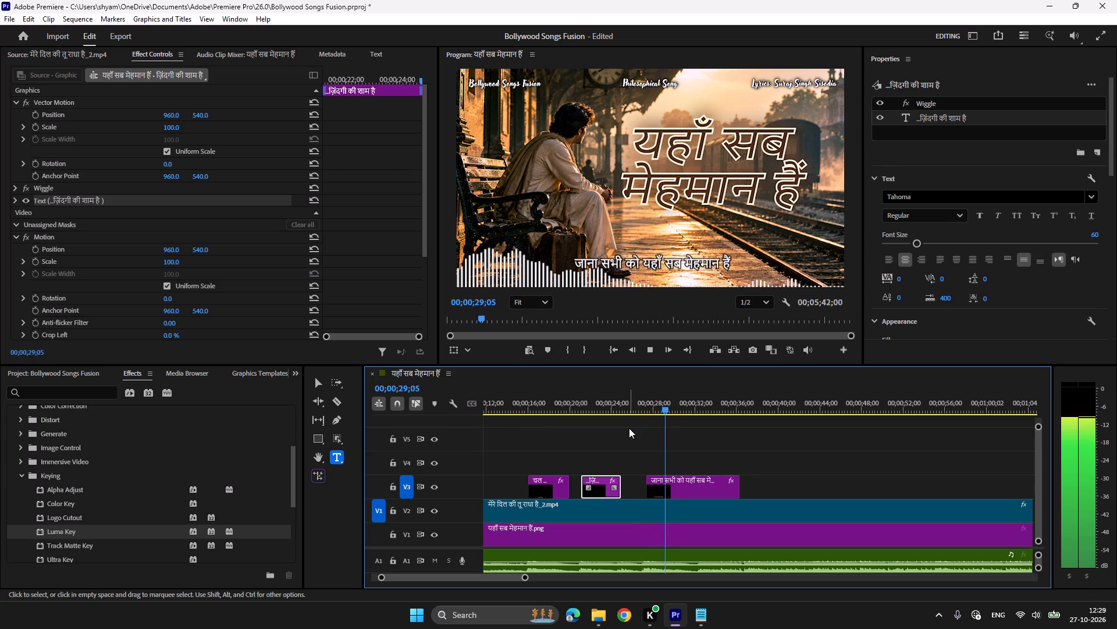
pyautogui.press('space')
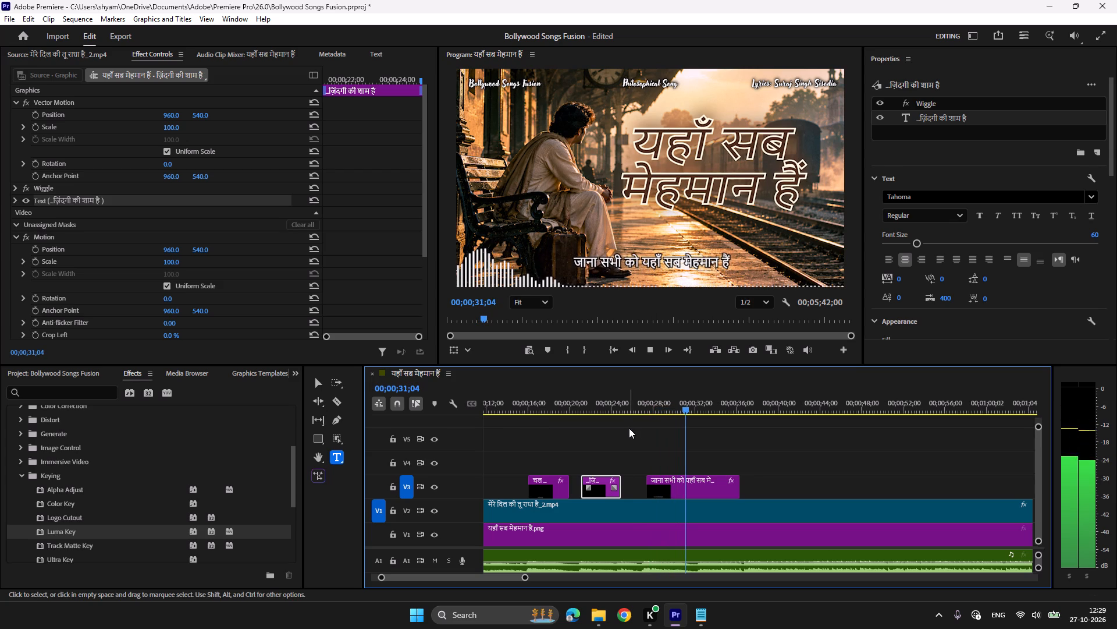
pyautogui.press('c')
pyautogui.click(689, 483)
pyautogui.press('space')
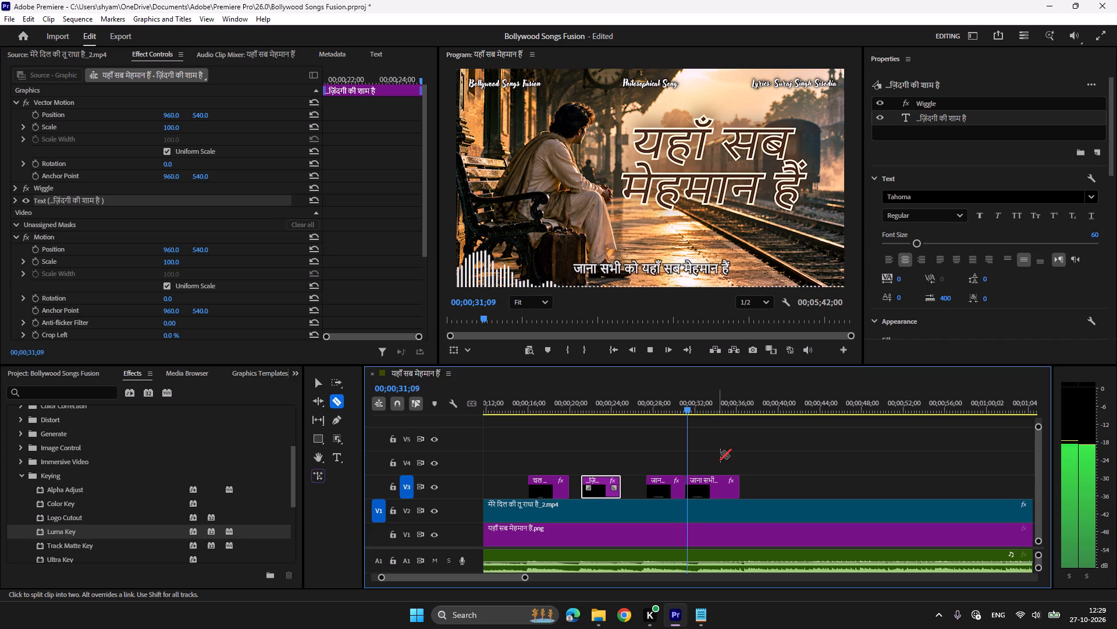
pyautogui.press('space')
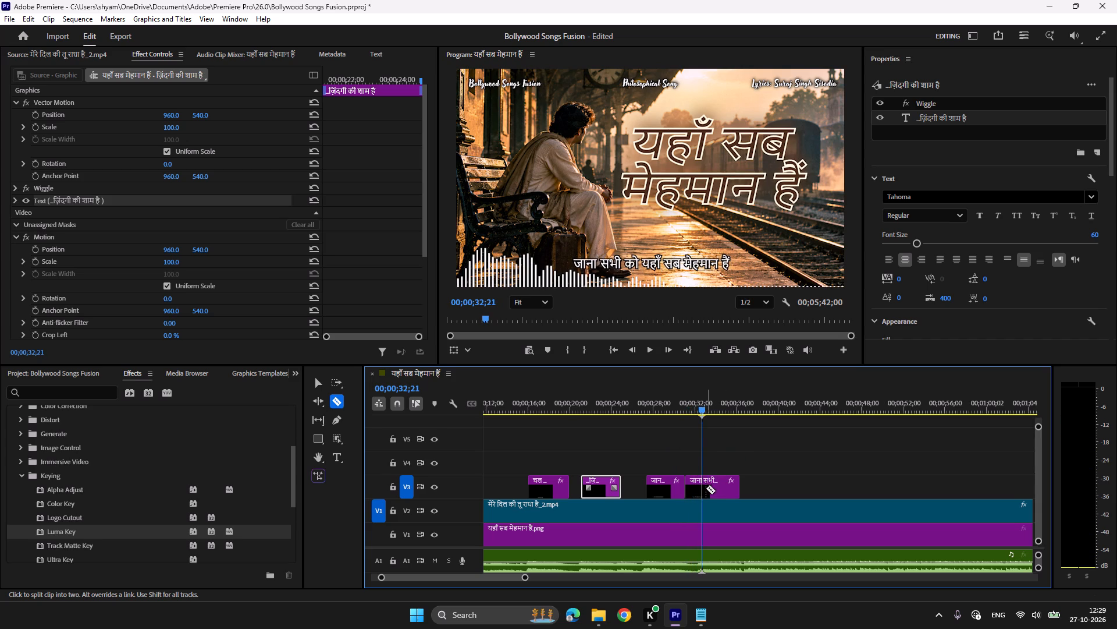
pyautogui.click(704, 488)
pyautogui.press('v')
pyautogui.click(691, 490)
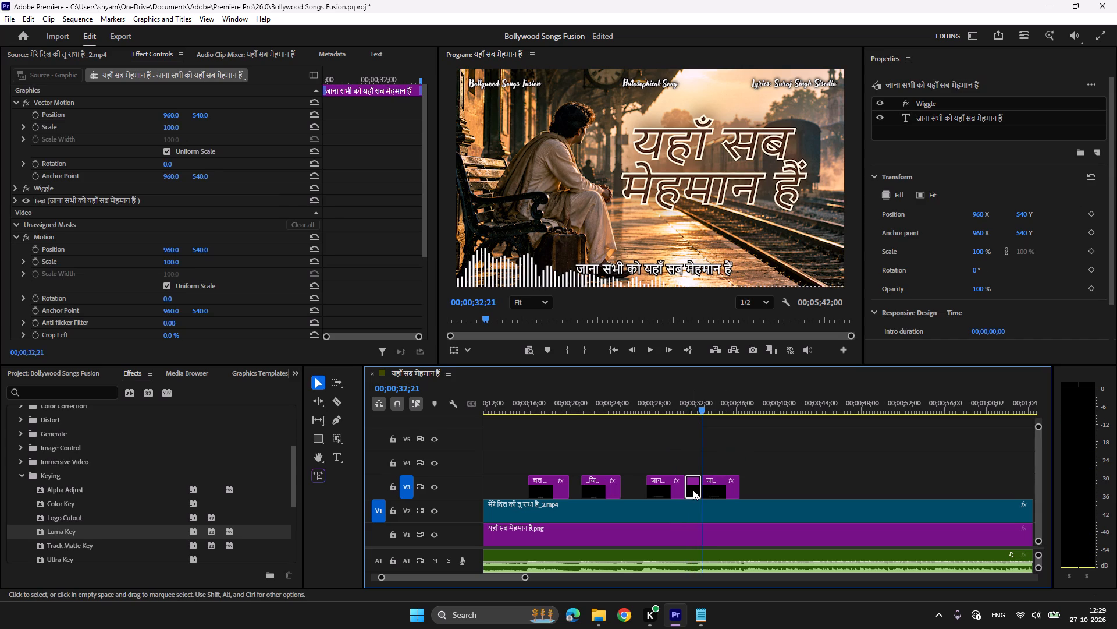
pyautogui.press('Delete')
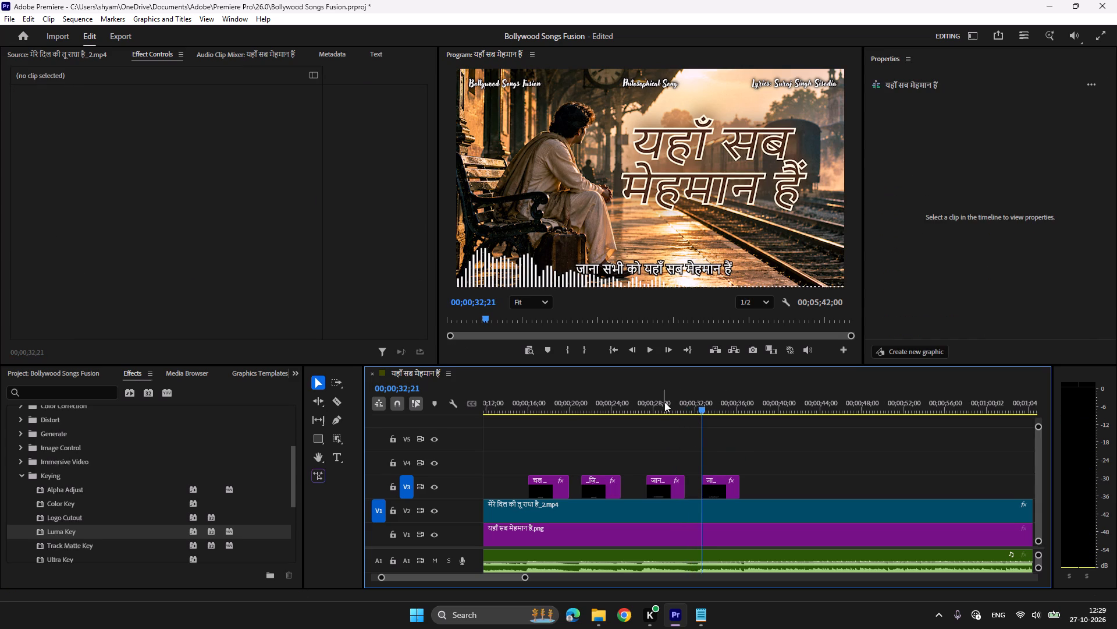
# Change the text of the first piece of the split line to जाना सभी को; यहाँ..., removing सब मेहमान हैं.
pyautogui.click(664, 402)
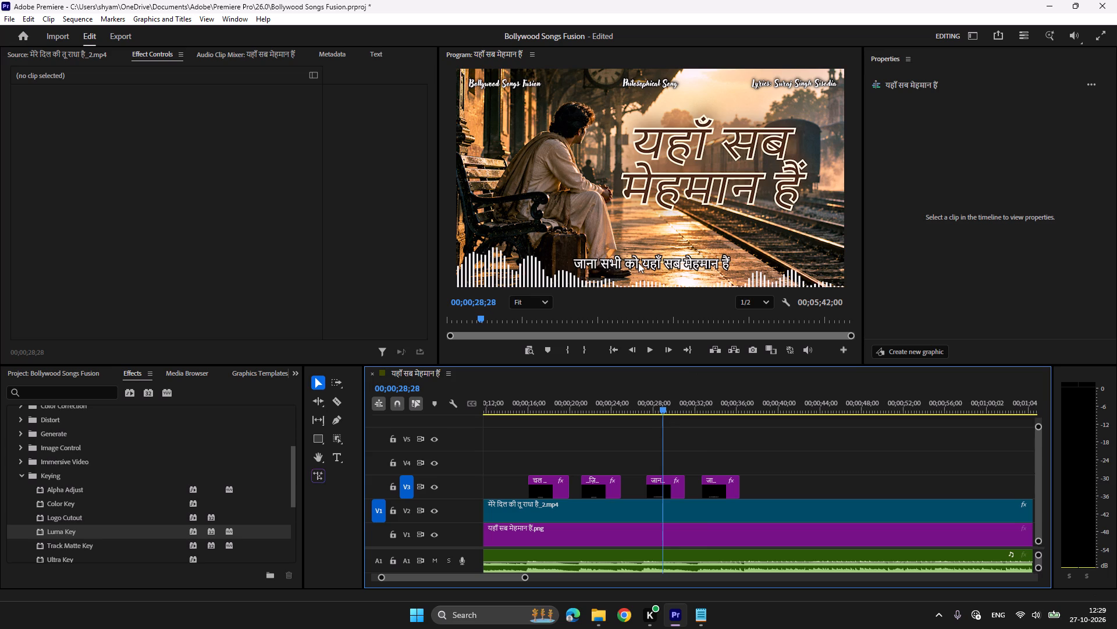
pyautogui.press('t')
pyautogui.click(640, 261)
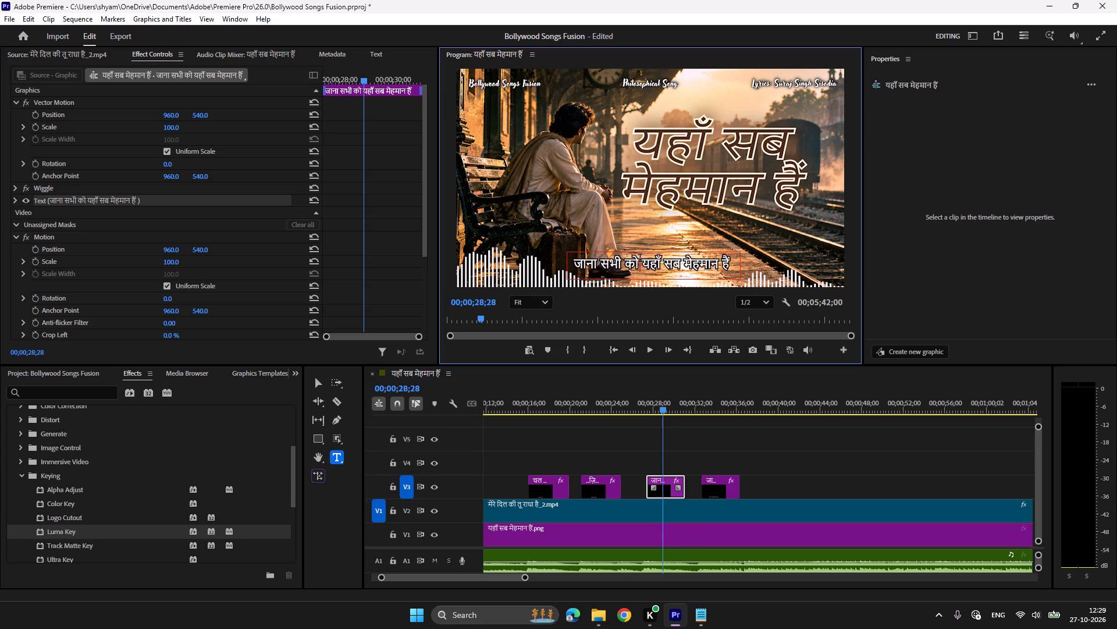
pyautogui.press(';')
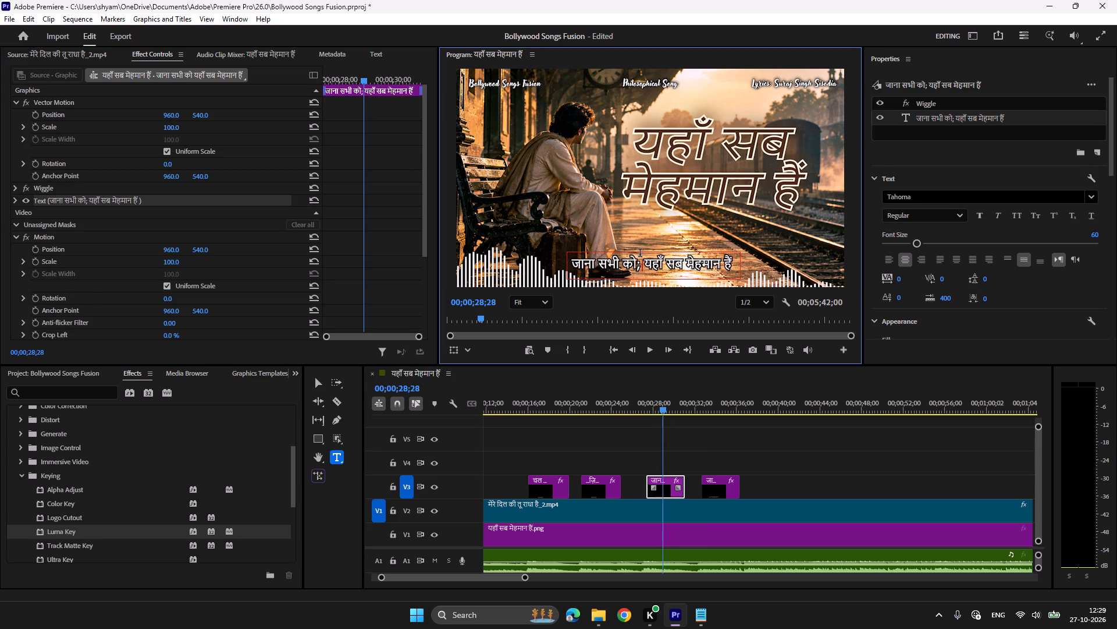
pyautogui.moveTo(663, 263); pyautogui.dragTo(723, 264)
pyautogui.moveTo(723, 264); pyautogui.dragTo(739, 264)
pyautogui.press('BackSpace')
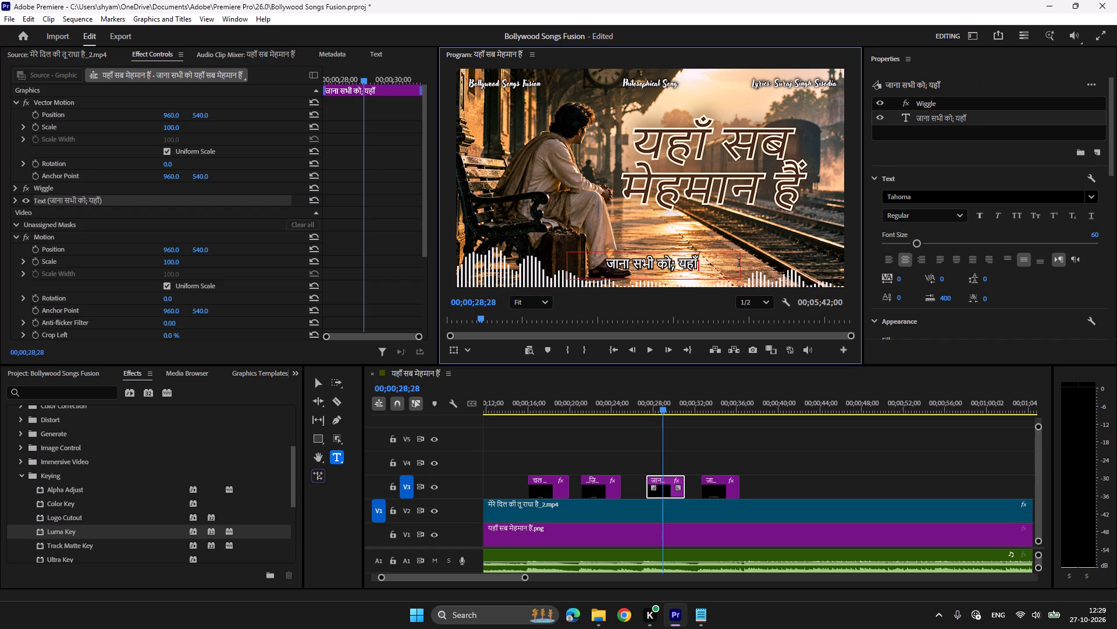
pyautogui.write('...')
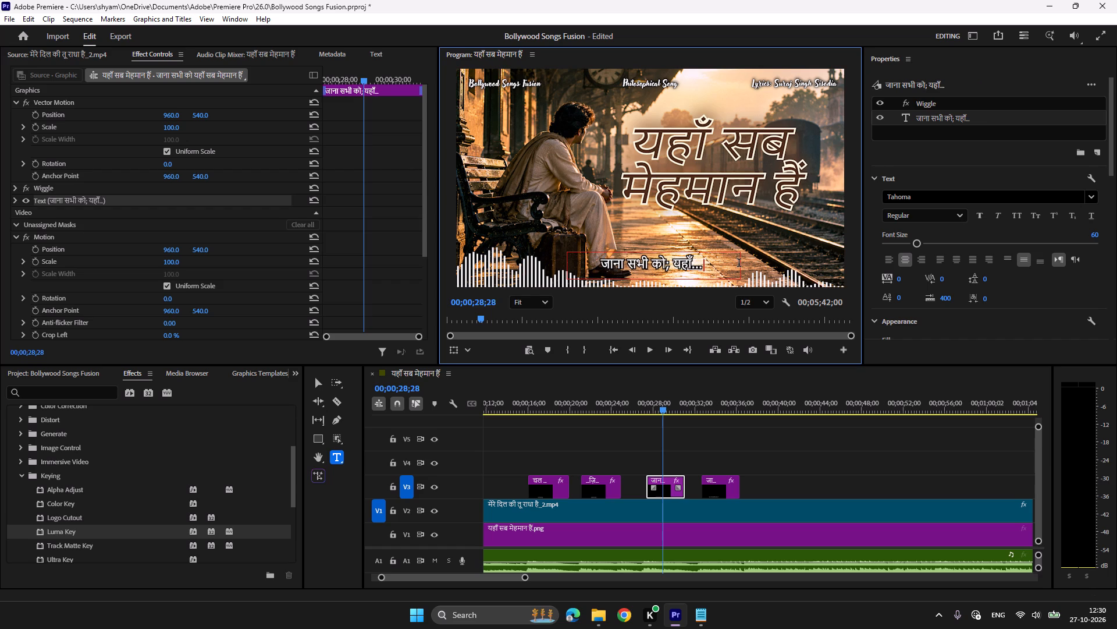
# Replace जाना सभी को यहाँ in the second piece's text with an ellipsis, leaving ...सब मेहमान हैं, and preview the split line.
pyautogui.click(712, 404)
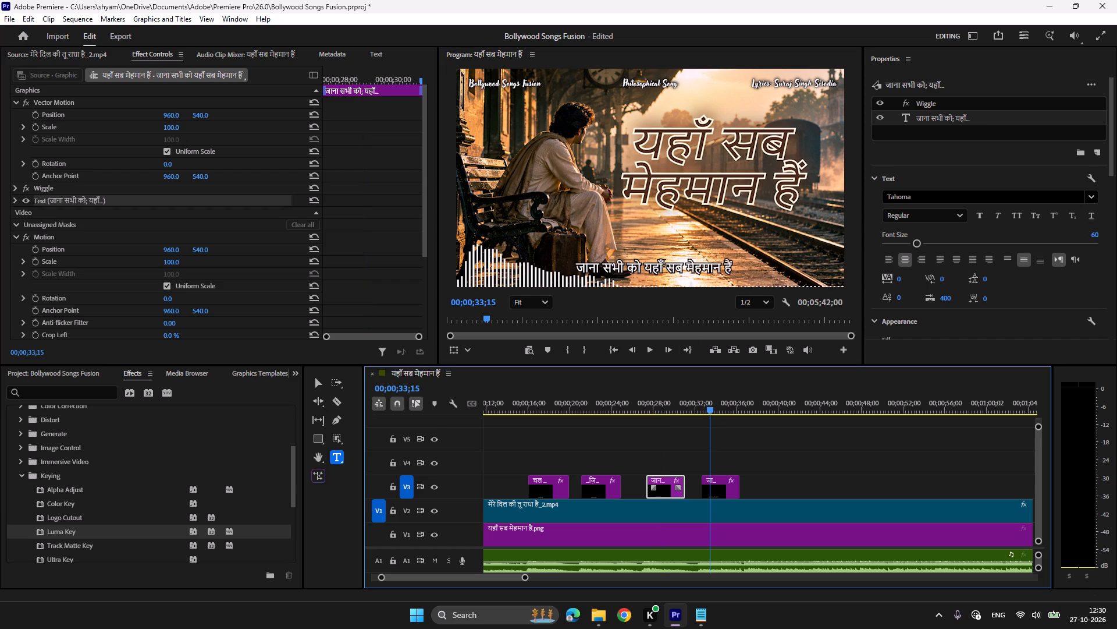
pyautogui.moveTo(667, 265); pyautogui.dragTo(657, 264)
pyautogui.moveTo(667, 263); pyautogui.dragTo(624, 262)
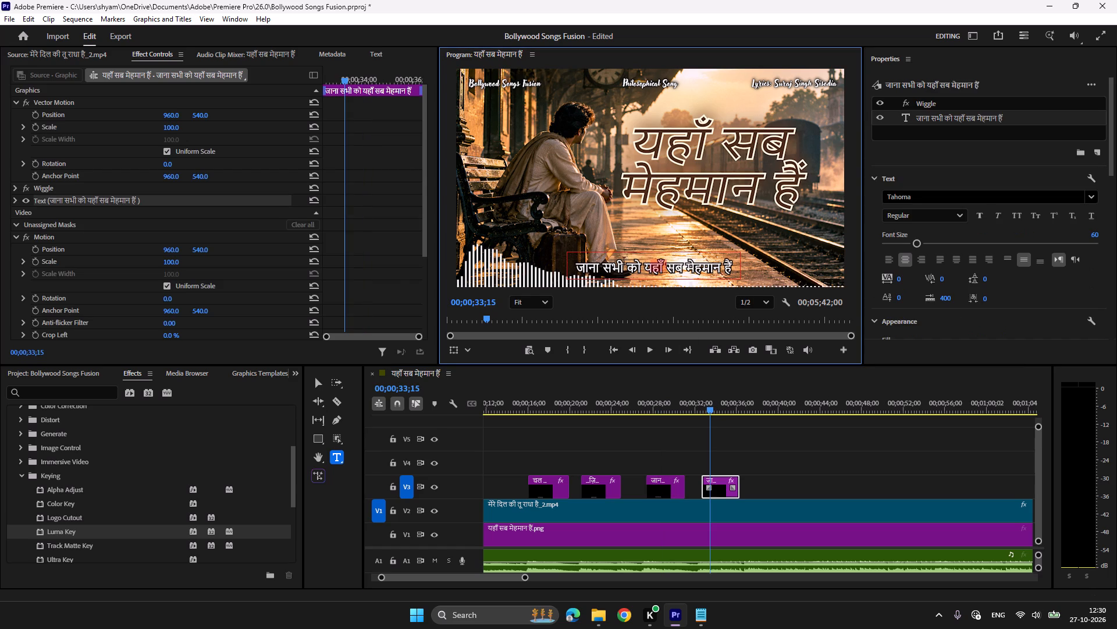
pyautogui.moveTo(624, 262); pyautogui.dragTo(575, 263)
pyautogui.press('BackSpace')
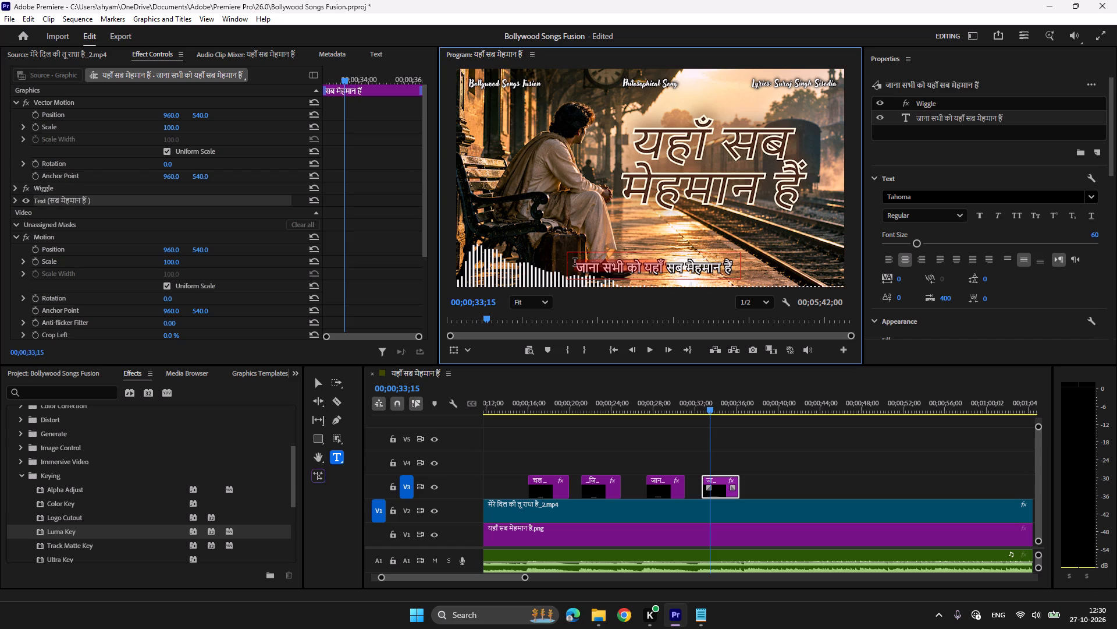
pyautogui.write('...')
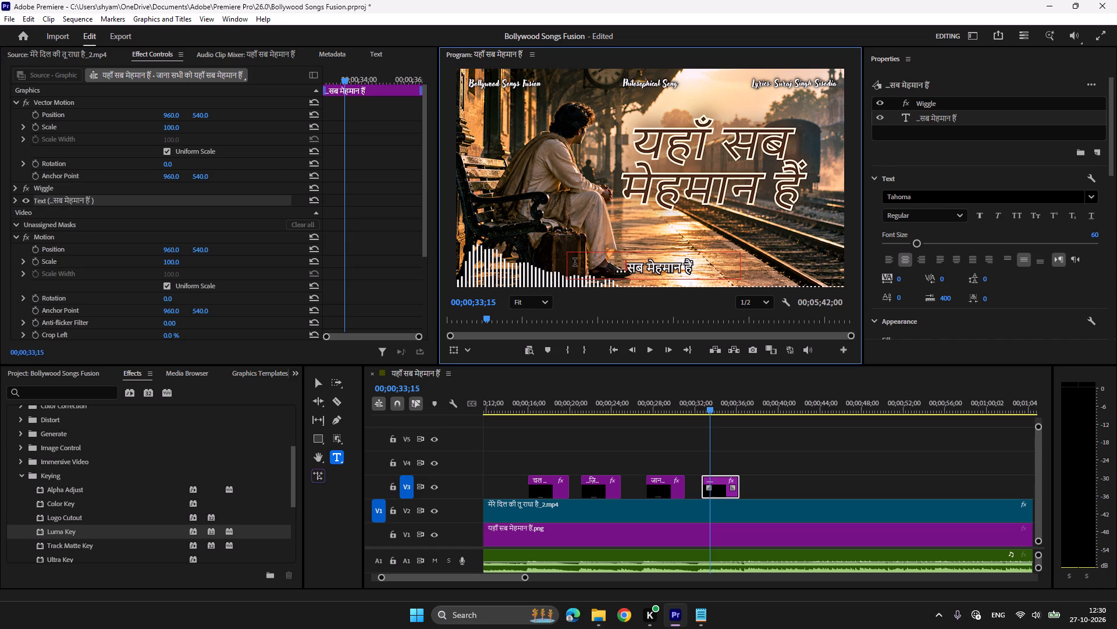
pyautogui.click(638, 407)
pyautogui.press('space')
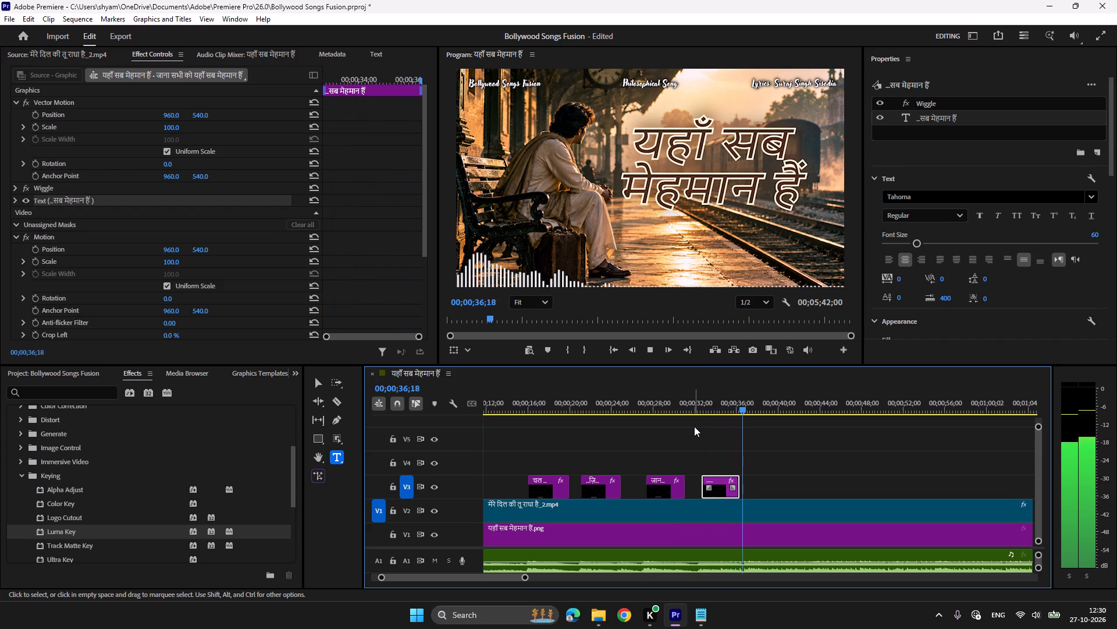
pyautogui.press('space')
# Paste a copy of the ...सब मेहमान हैं clip on V3 at 00;00;37;01 and check its timing against the song.
pyautogui.click(741, 402)
pyautogui.press('space')
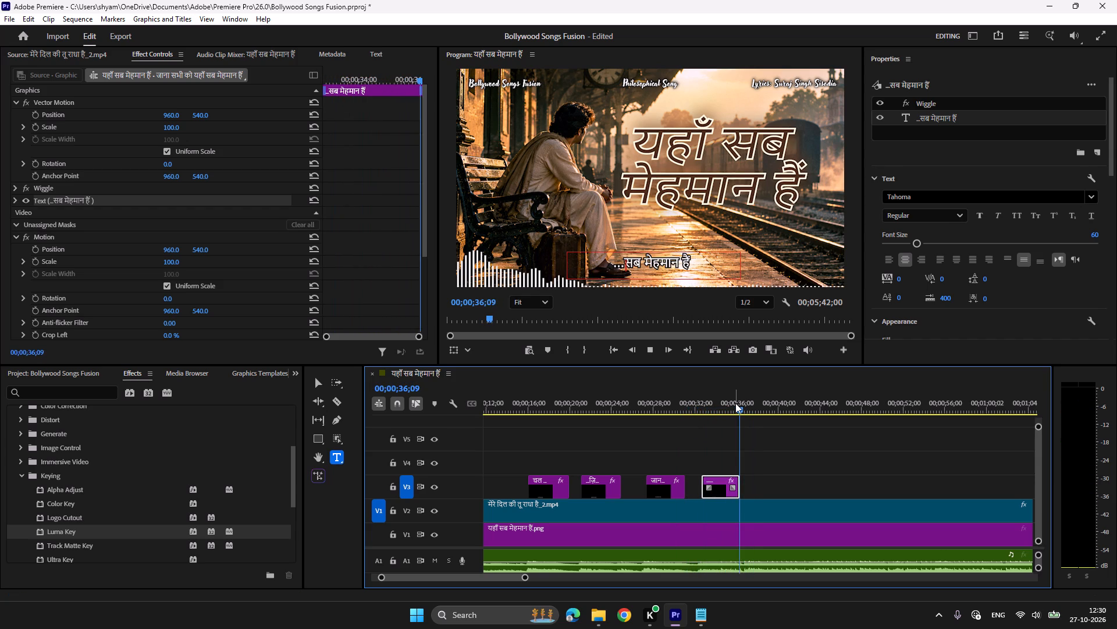
pyautogui.press('space')
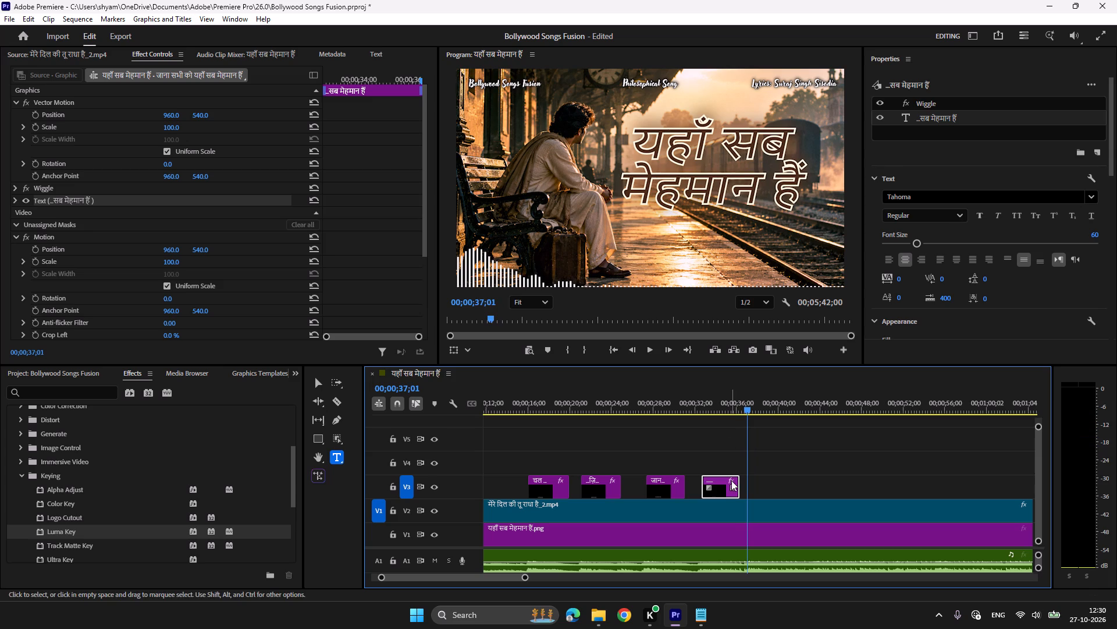
pyautogui.hotkey('ctrl', 'c')
pyautogui.hotkey('ctrl', 'v')
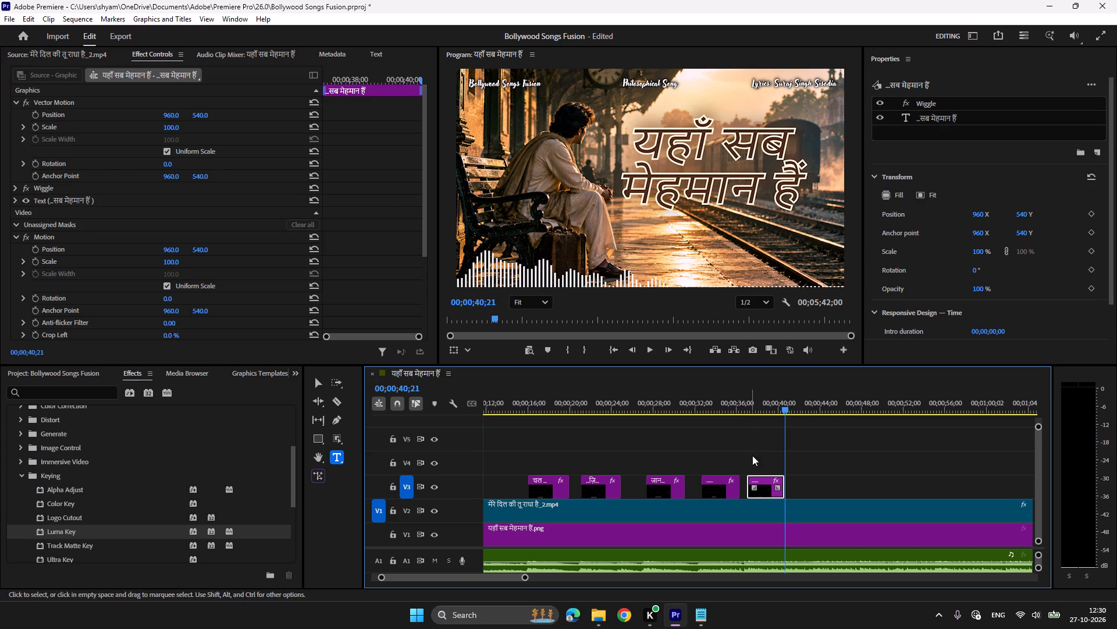
pyautogui.click(745, 405)
pyautogui.press('space')
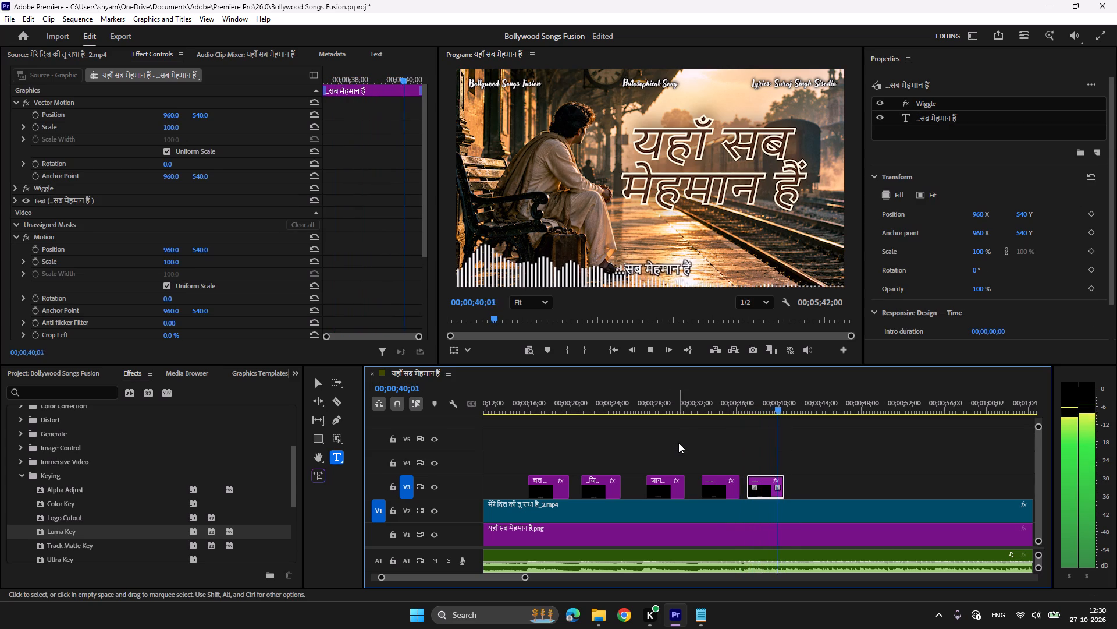
pyautogui.press('space')
pyautogui.click(767, 405)
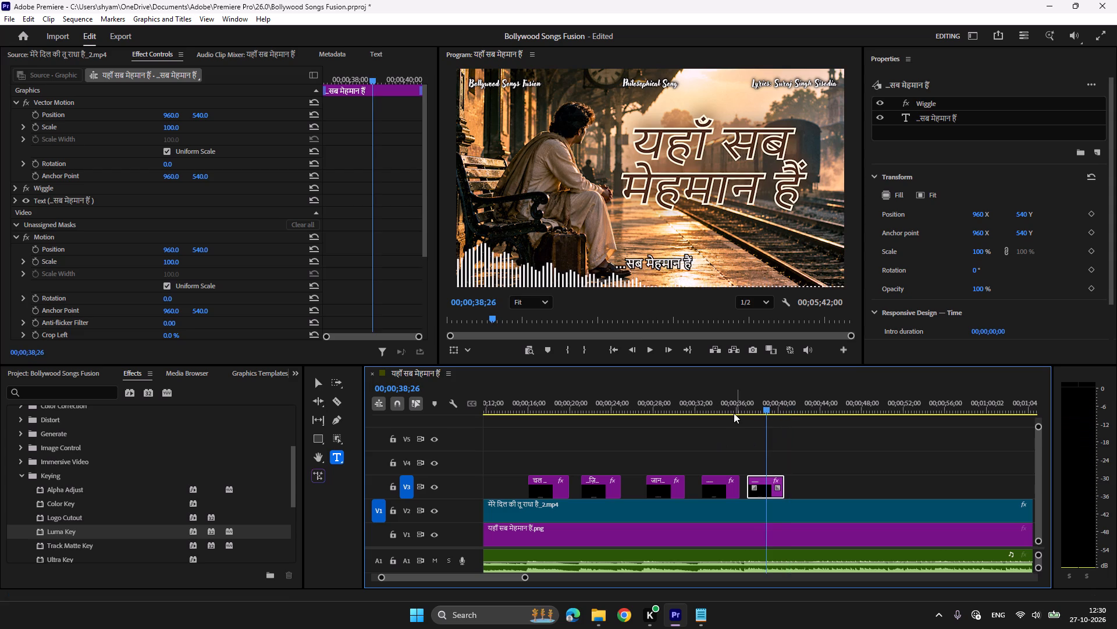
# Paste a copy of the ...सब मेहमान हैं clip on V3 at about 00;00;39;23.
pyautogui.press('space')
pyautogui.press('space')
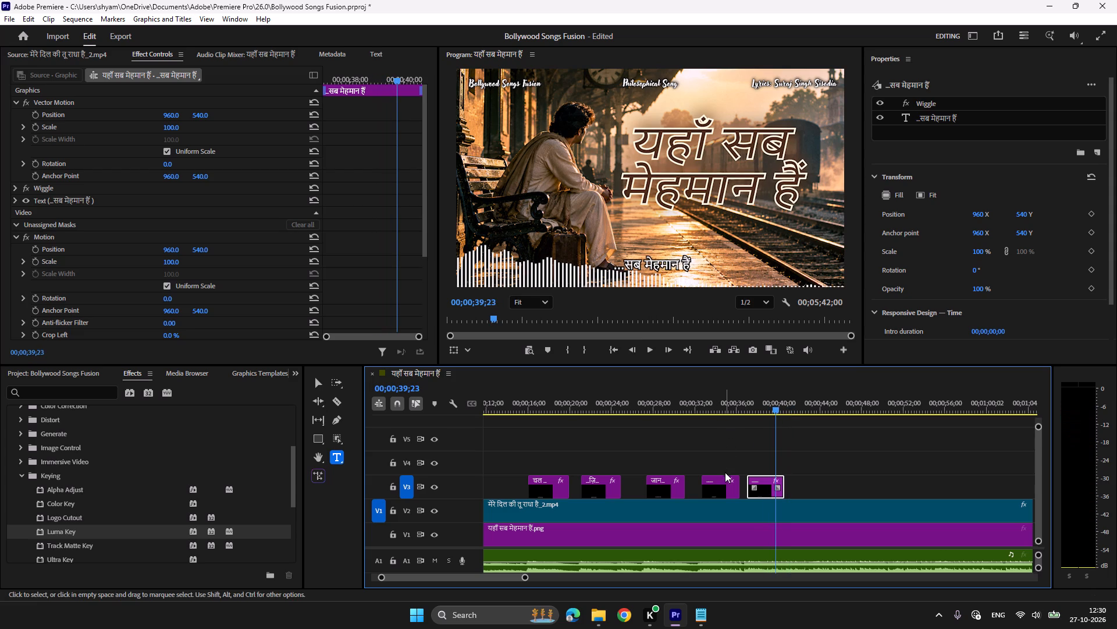
pyautogui.hotkey('ctrl', 'c')
pyautogui.hotkey('ctrl', 'v')
# Replace the pasted clip's text with यहाँ सब मेहमान हैं, copied from the third line of the lyrics file.
pyautogui.click(702, 615)
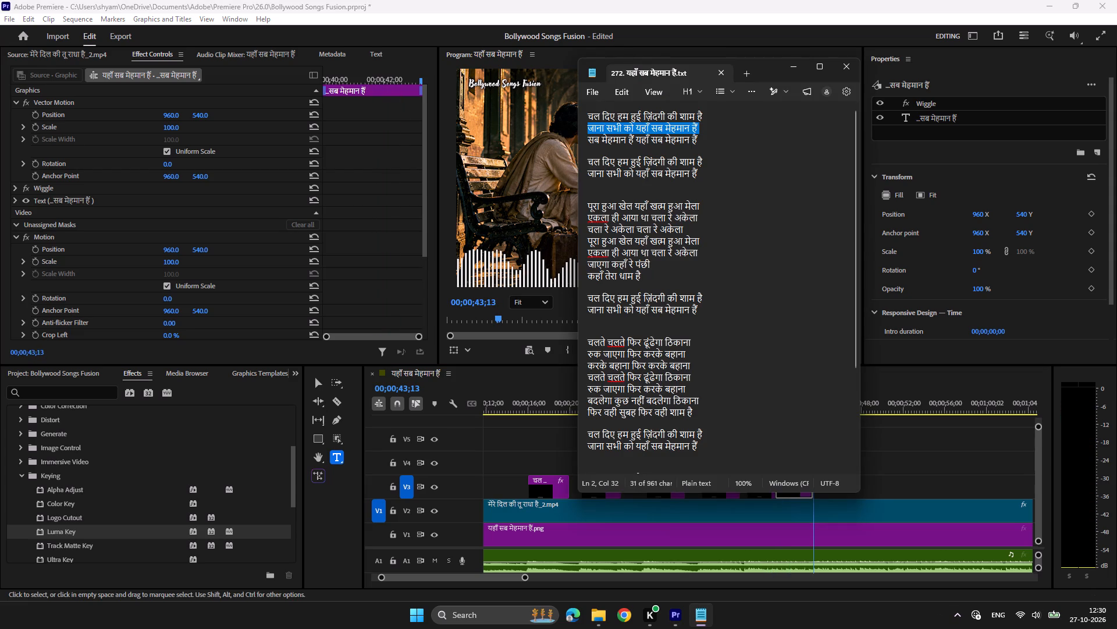
pyautogui.moveTo(699, 140); pyautogui.dragTo(638, 141)
pyautogui.hotkey('ctrl', 'c')
pyautogui.click(674, 609)
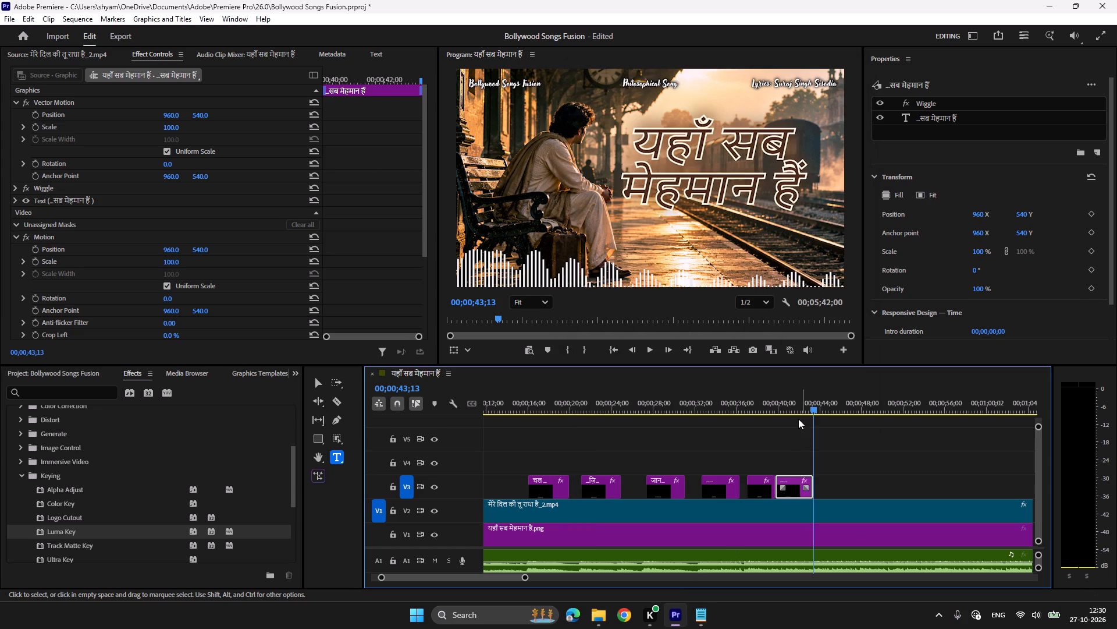
pyautogui.click(792, 400)
pyautogui.click(662, 268)
pyautogui.hotkey('ctrl', 'a')
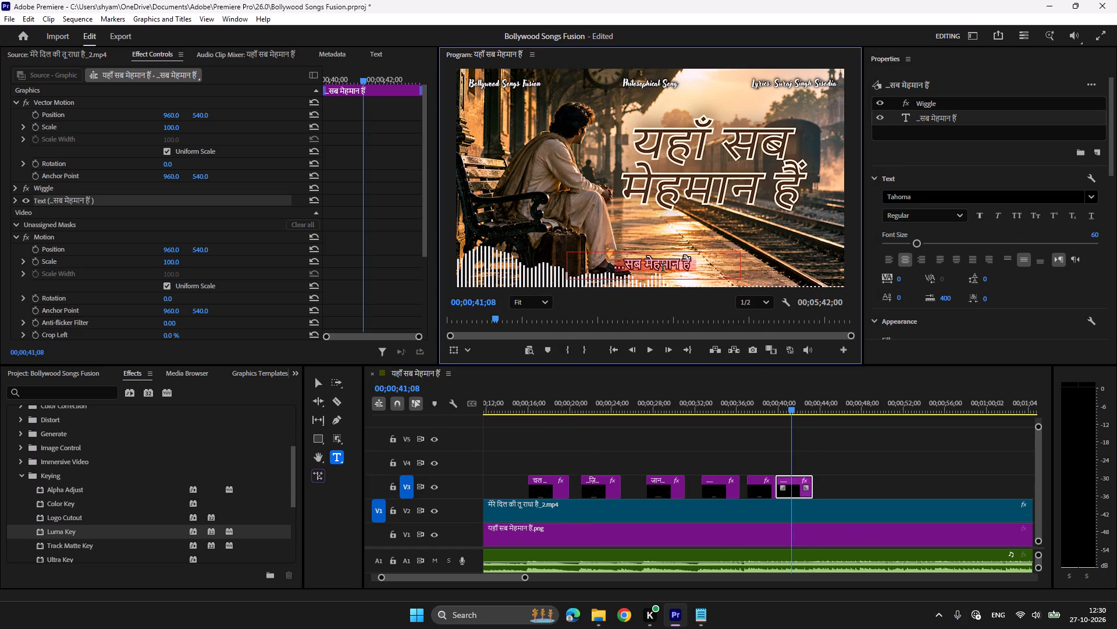
pyautogui.hotkey('ctrl', 'v')
# Preview the यहाँ सब मेहमान हैं clip against the song and save the project.
pyautogui.click(771, 405)
pyautogui.press('space')
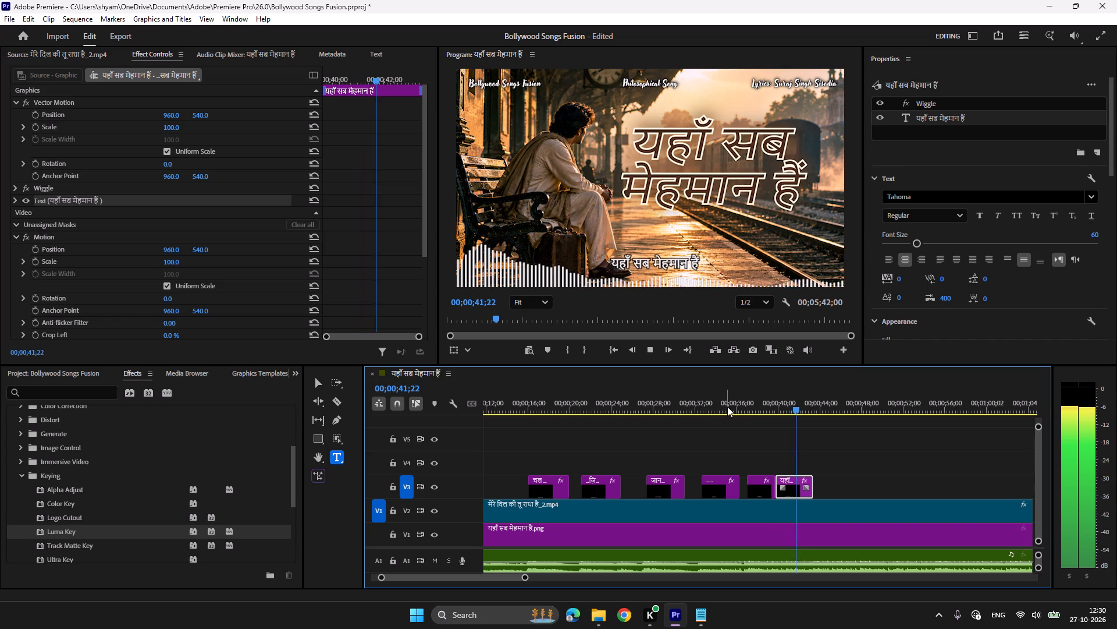
pyautogui.scroll(-3, 717, 412)
pyautogui.scroll(-1, 653, 414)
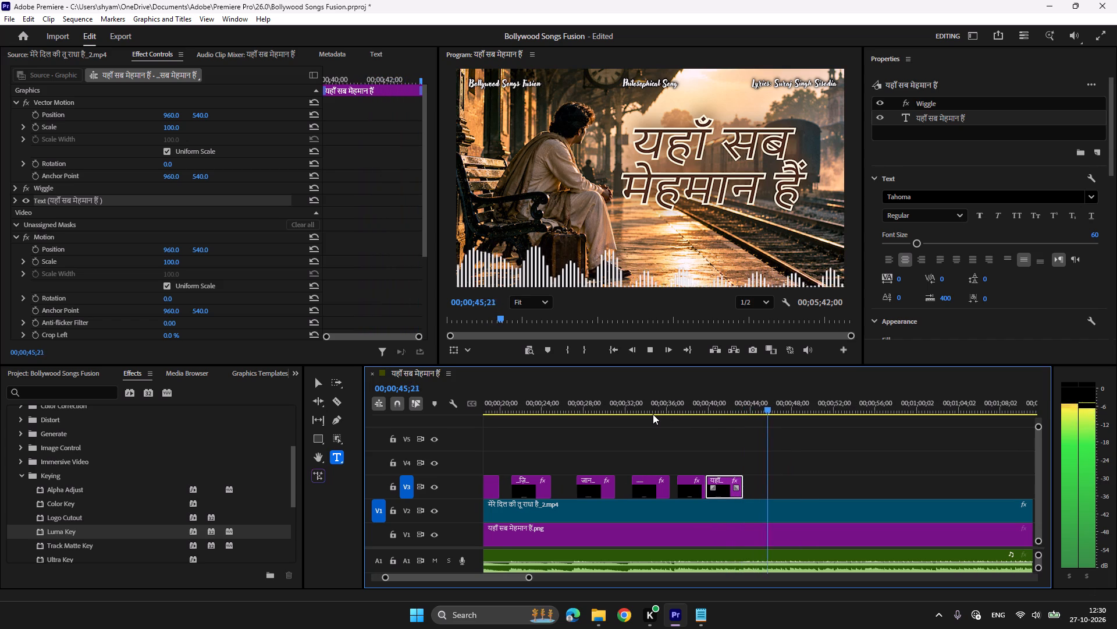
pyautogui.press('space')
pyautogui.press('space')
pyautogui.hotkey('ctrl', 's')
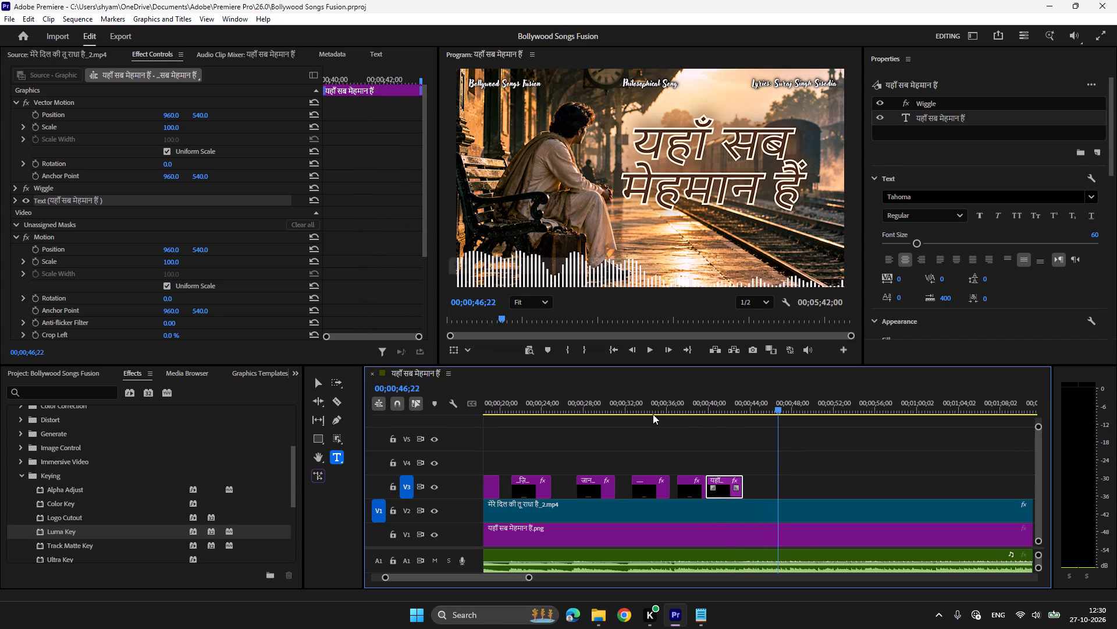
# Paste copies of the first चल दिए हम; हुई... and ...ज़िंदगी की शाम है clips on V3 at 00;00;48;05, where the verse repeats.
pyautogui.press('space')
pyautogui.press('space')
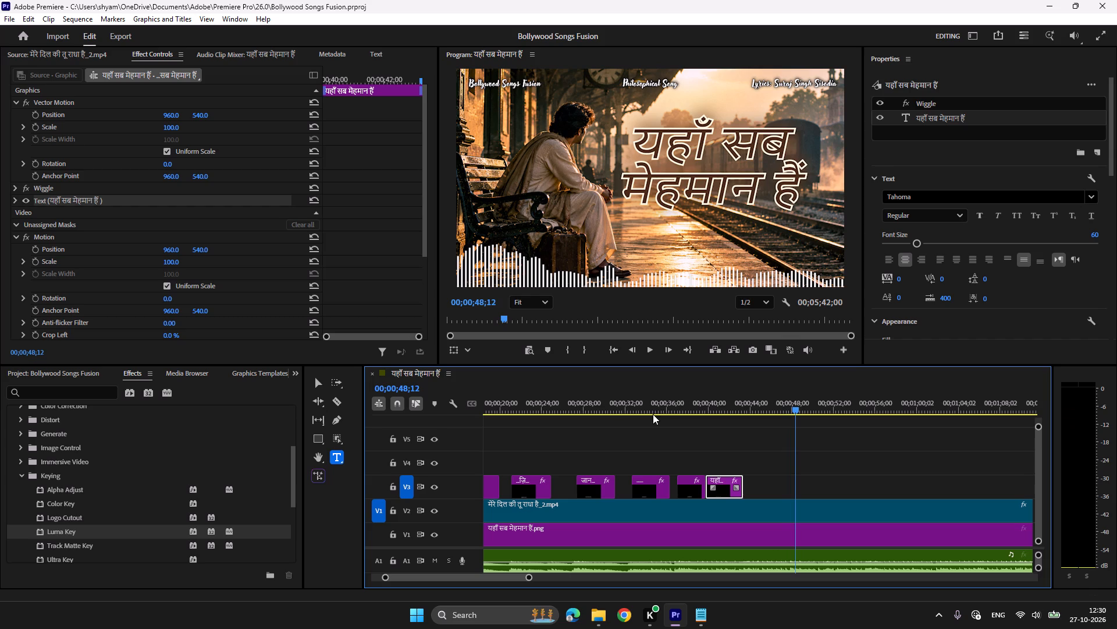
pyautogui.click(785, 403)
pyautogui.press('space')
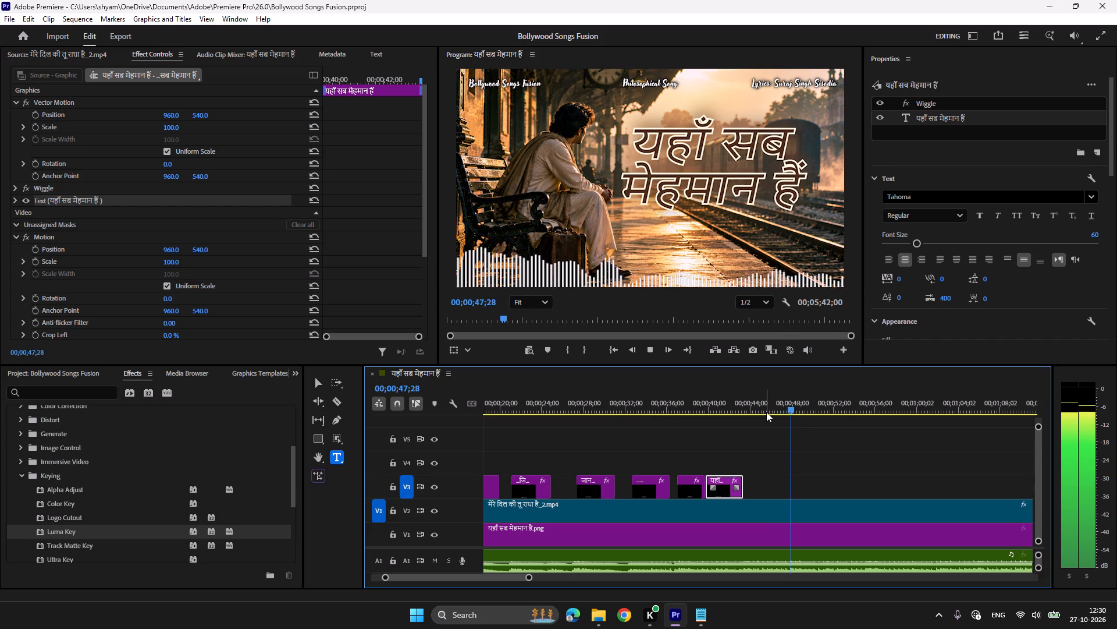
pyautogui.press('space')
pyautogui.click(700, 628)
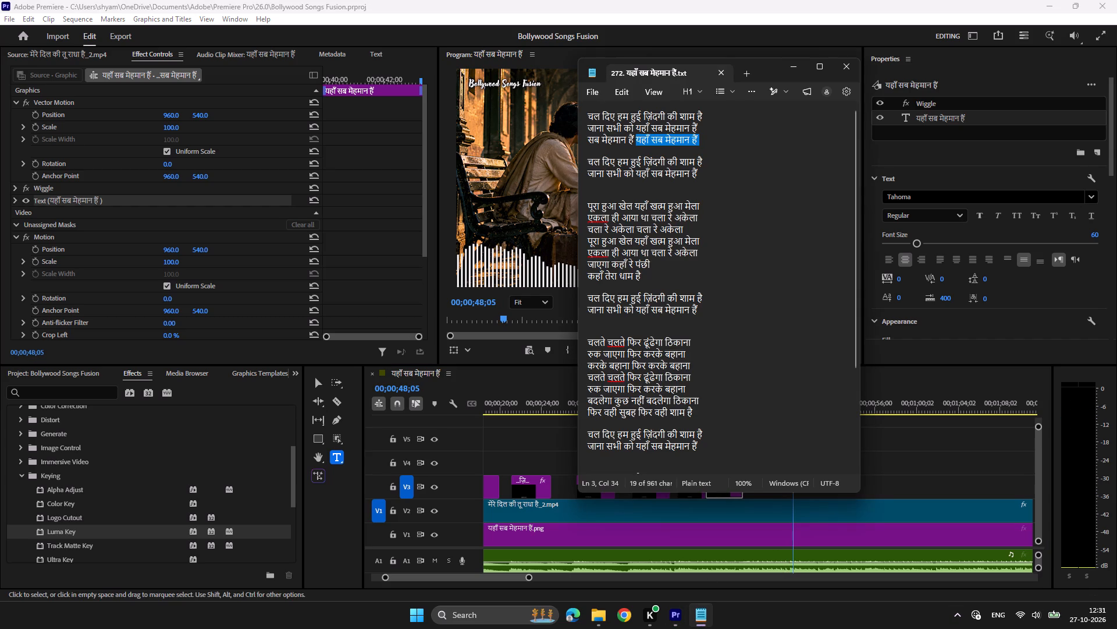
pyautogui.click(670, 608)
pyautogui.scroll(3, 727, 504)
pyautogui.scroll(-1, 727, 504)
pyautogui.scroll(1, 725, 504)
pyautogui.moveTo(510, 450); pyautogui.dragTo(584, 481)
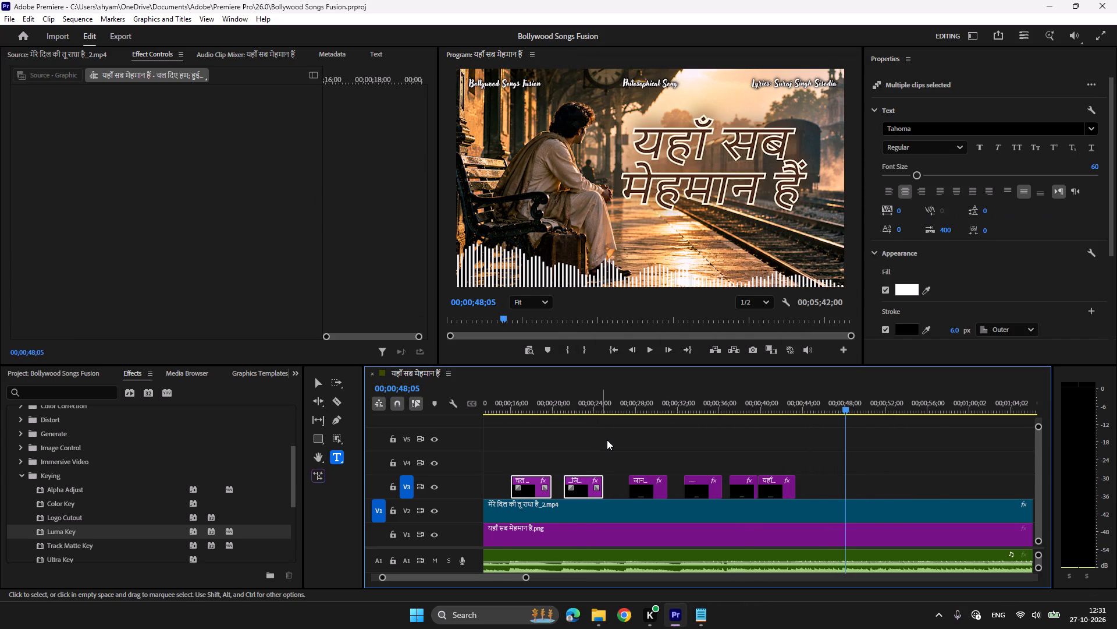
pyautogui.hotkey('ctrl', 'c')
pyautogui.hotkey('ctrl', 'v')
# Move the pasted ...ज़िंदगी की शाम है clip earlier to 00;00;51;15, overlapping the preceding clip's end, and check the timing of the repeated line.
pyautogui.click(831, 403)
pyautogui.press('space')
pyautogui.scroll(-3, 834, 408)
pyautogui.scroll(1, 834, 409)
pyautogui.scroll(-2, 834, 409)
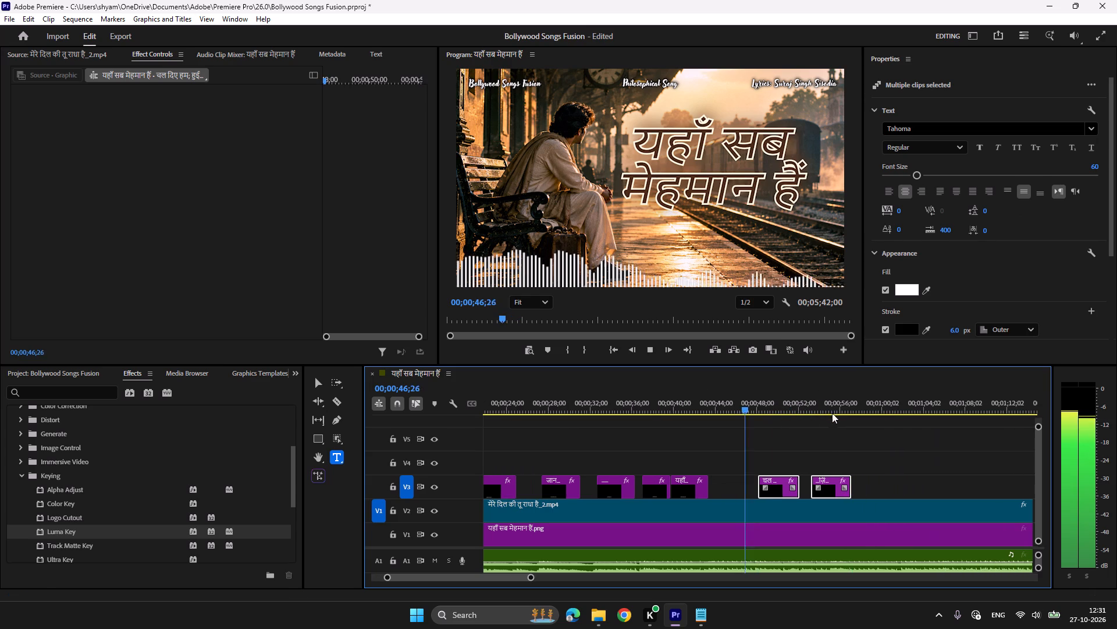
pyautogui.scroll(-4, 832, 413)
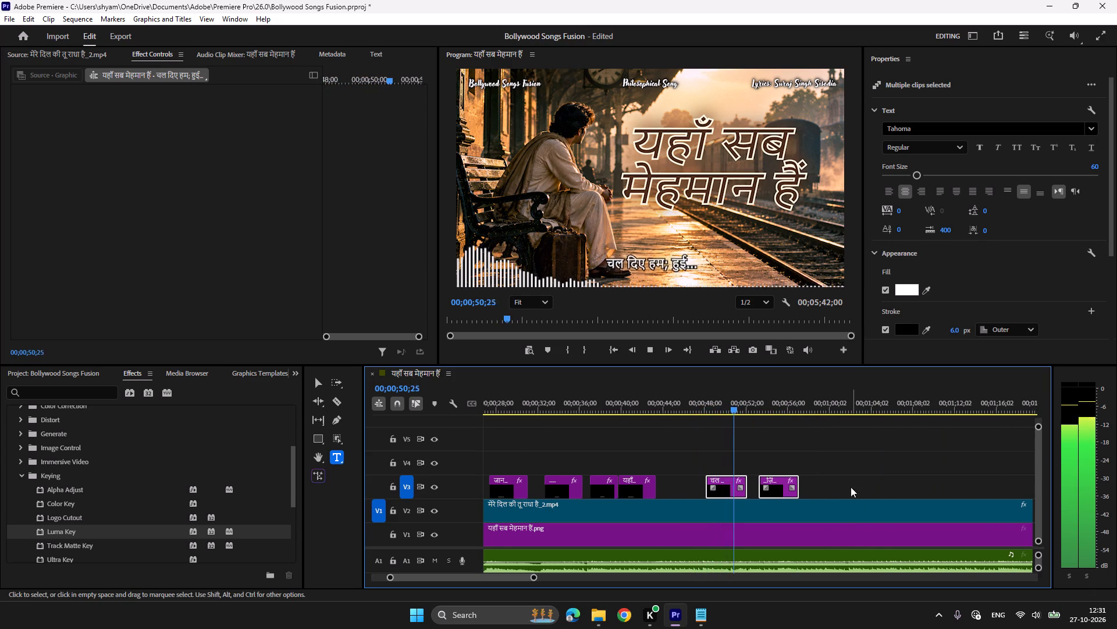
pyautogui.press('space')
pyautogui.click(778, 487)
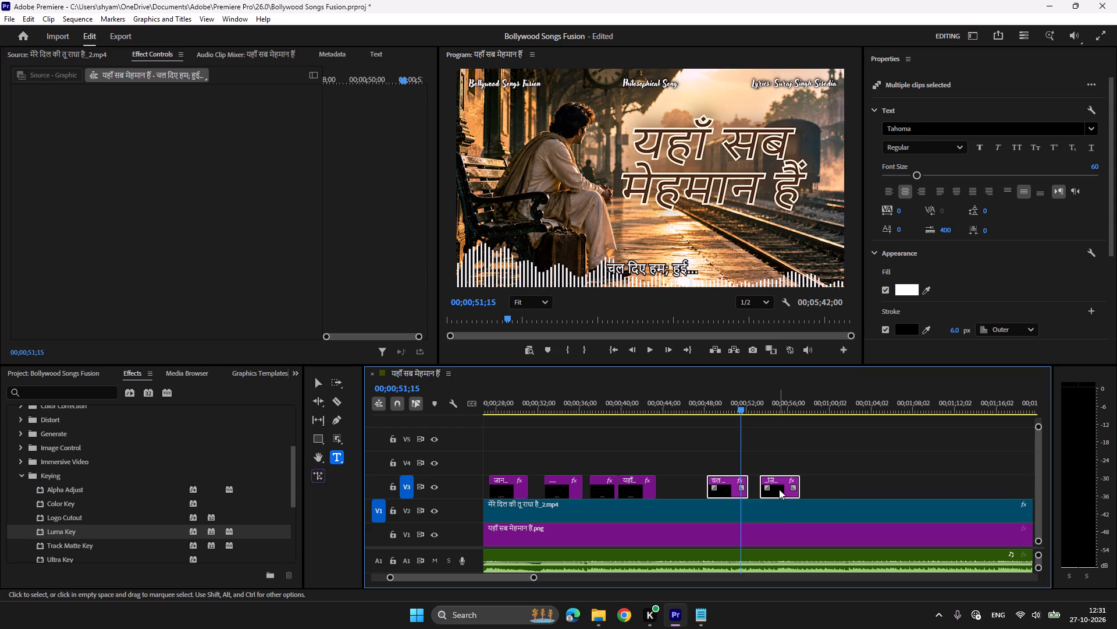
pyautogui.hotkey('ctrl', 'z')
pyautogui.click(779, 489)
pyautogui.moveTo(782, 490); pyautogui.dragTo(769, 490)
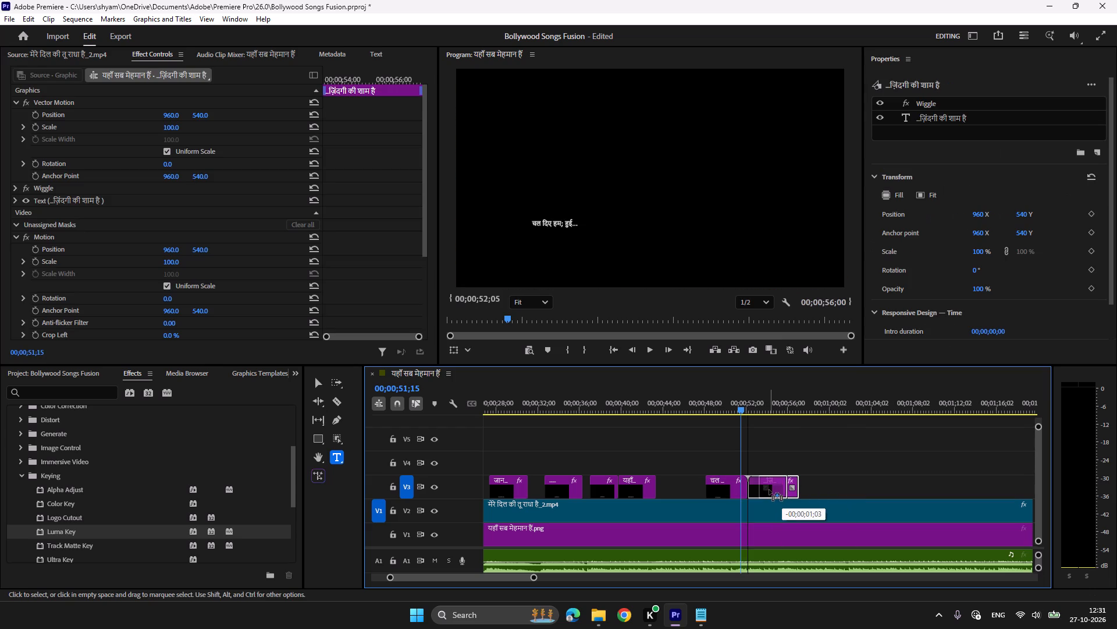
pyautogui.moveTo(769, 490); pyautogui.dragTo(766, 490)
pyautogui.press('space')
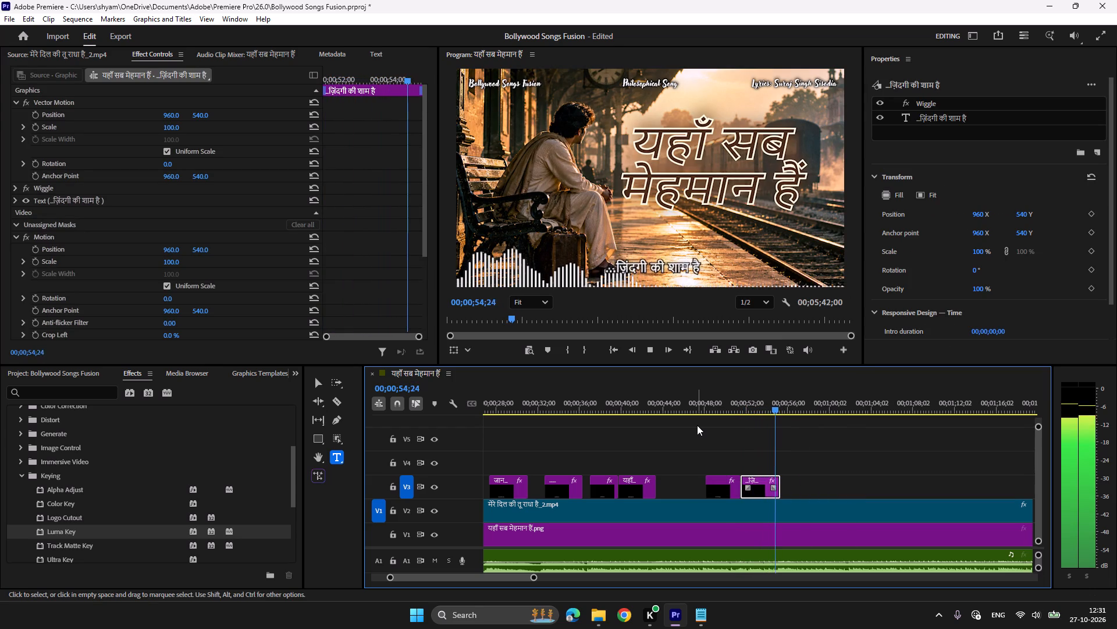
pyautogui.press('space')
# Paste copies of the जाना सभी को; यहाँ... and following ...सब मेहमान हैं clips on V3 at 00;00;55;13.
pyautogui.scroll(5, 697, 425)
pyautogui.scroll(-2, 697, 425)
pyautogui.scroll(1, 697, 425)
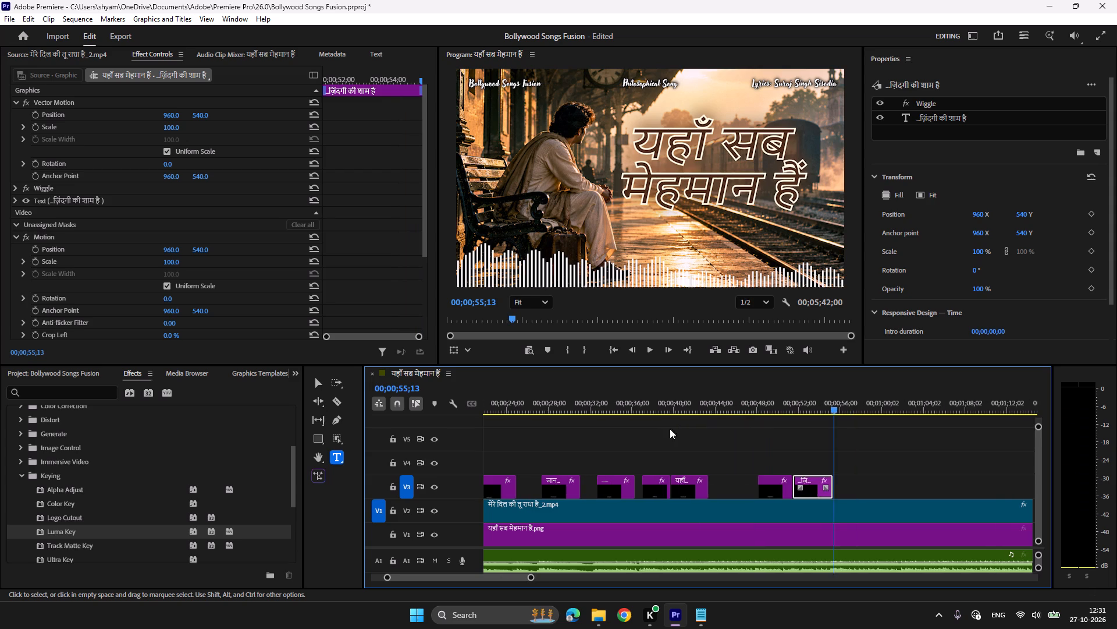
pyautogui.scroll(3, 653, 434)
pyautogui.moveTo(616, 432); pyautogui.dragTo(669, 481)
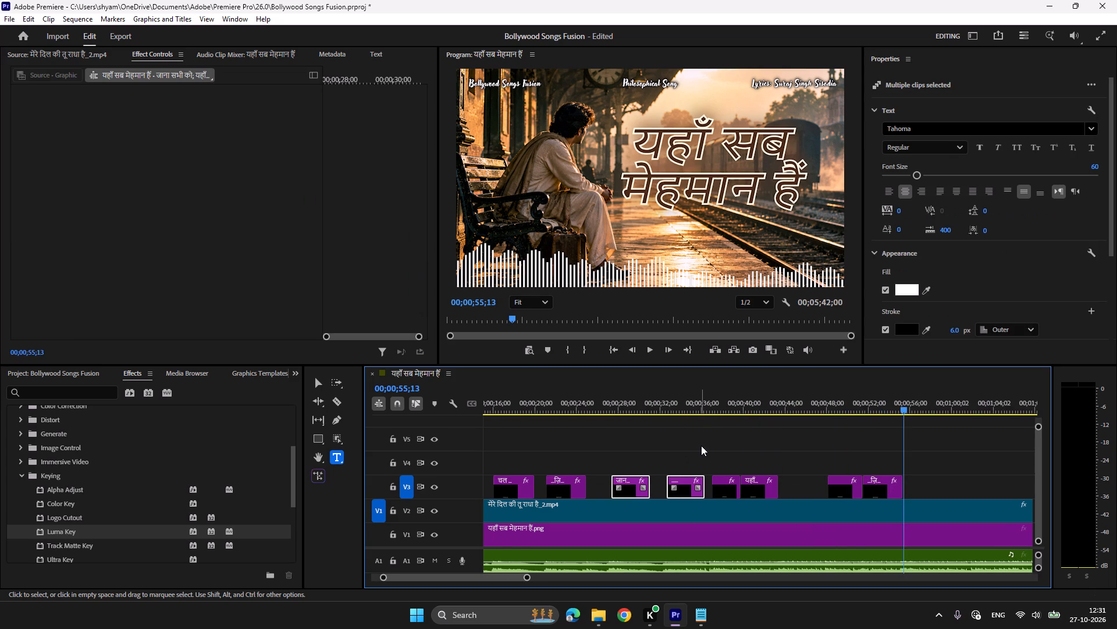
pyautogui.hotkey('ctrl', 'c')
pyautogui.hotkey('ctrl', 'v')
# Move the pasted ...सब मेहमान हैं clip earlier to 00;00;58;25, check its timing against the song, and save the project.
pyautogui.click(896, 407)
pyautogui.scroll(-4, 897, 407)
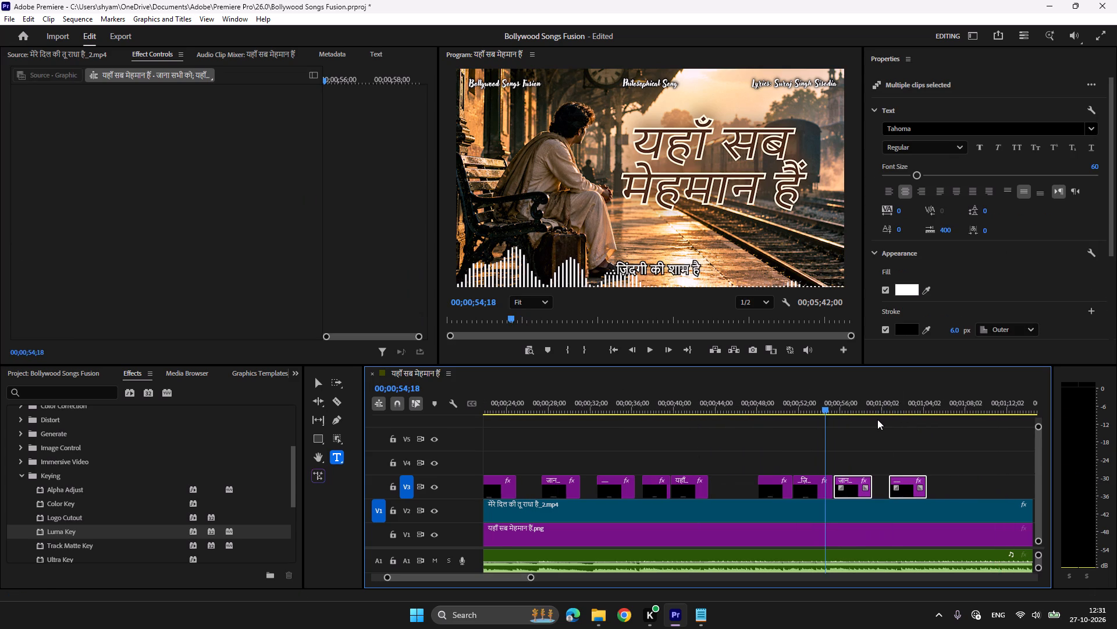
pyautogui.press('space')
pyautogui.scroll(1, 899, 434)
pyautogui.scroll(-6, 878, 439)
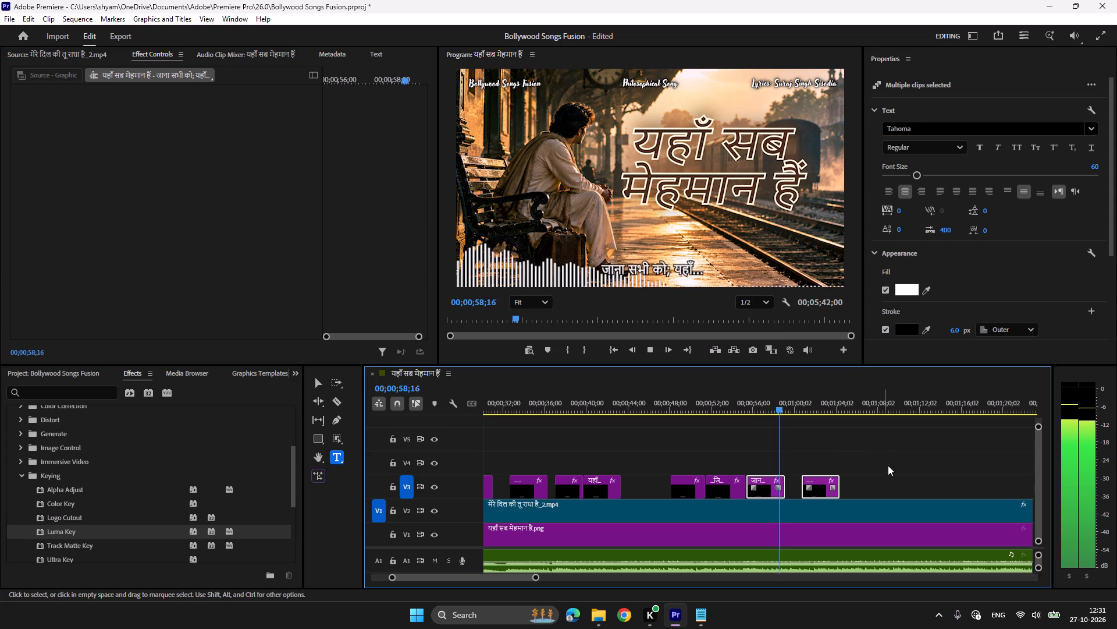
pyautogui.press('space')
pyautogui.click(777, 403)
pyautogui.press('space')
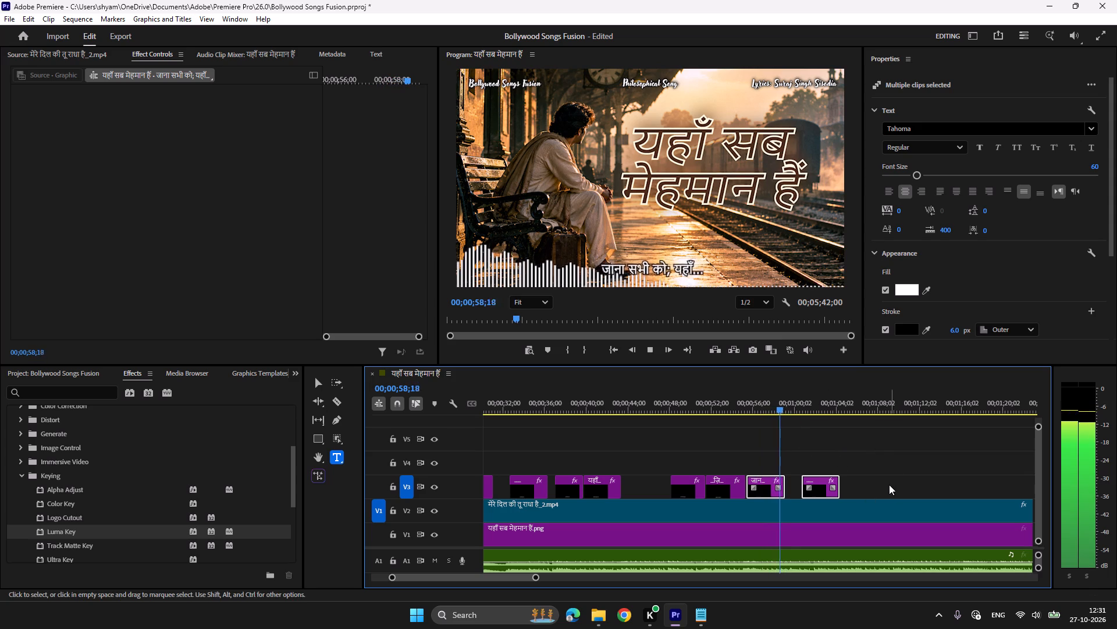
pyautogui.press('space')
pyautogui.click(820, 460)
pyautogui.moveTo(821, 486); pyautogui.dragTo(813, 487)
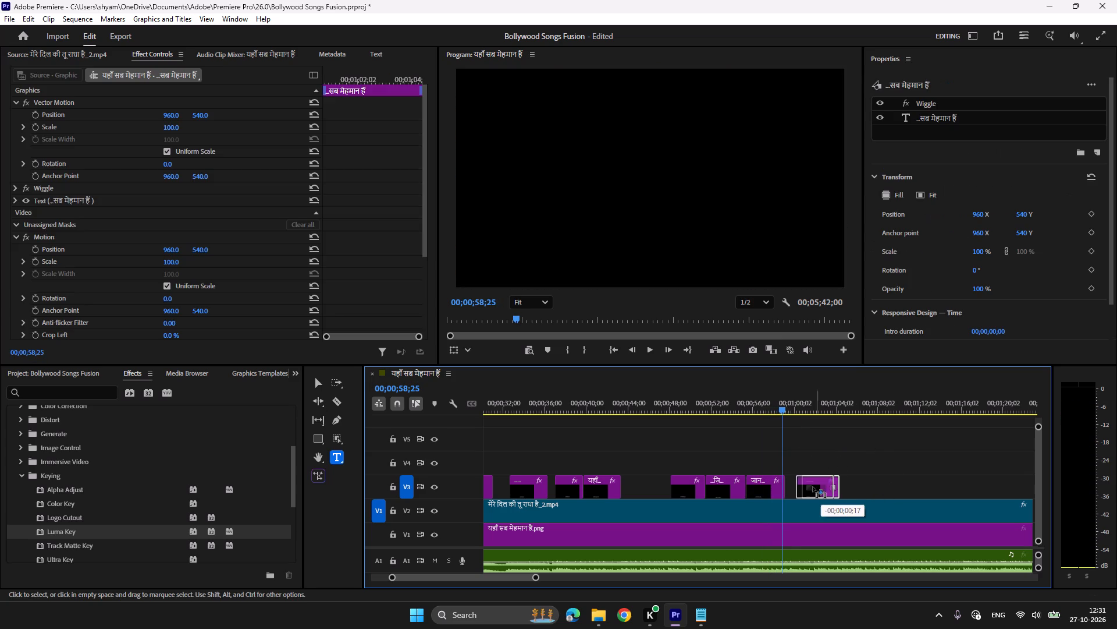
pyautogui.moveTo(813, 487); pyautogui.dragTo(799, 489)
pyautogui.press('space')
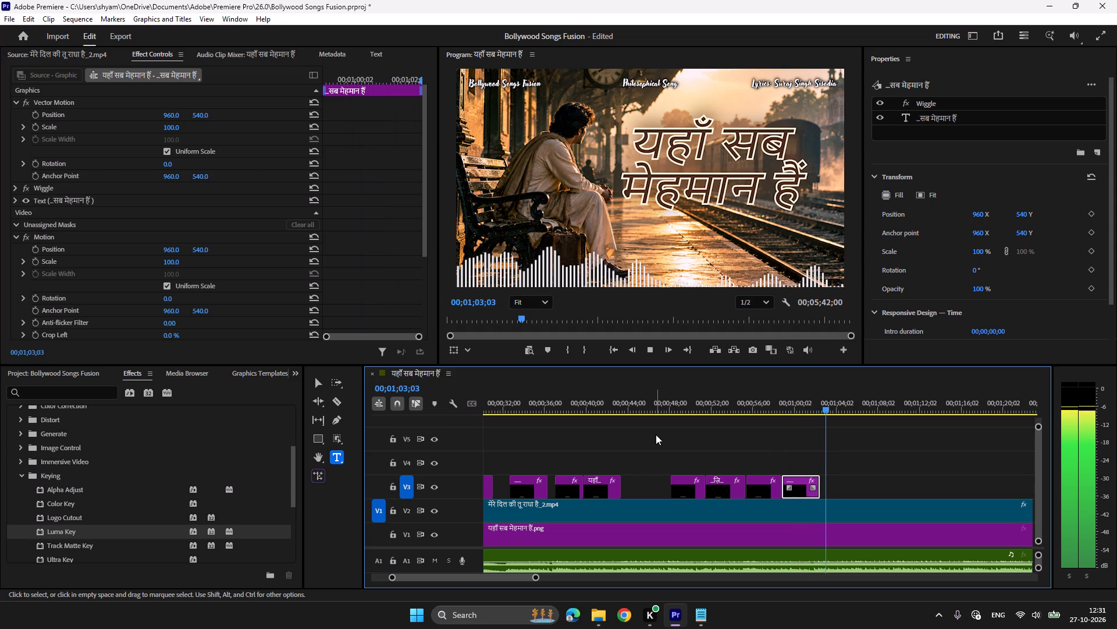
pyautogui.hotkey('ctrl', 's')
# Play through the instrumental section and paste a copy of the ...सब मेहमान हैं clip on V3 at about 00;01;31, where the next verse begins.
pyautogui.press('space')
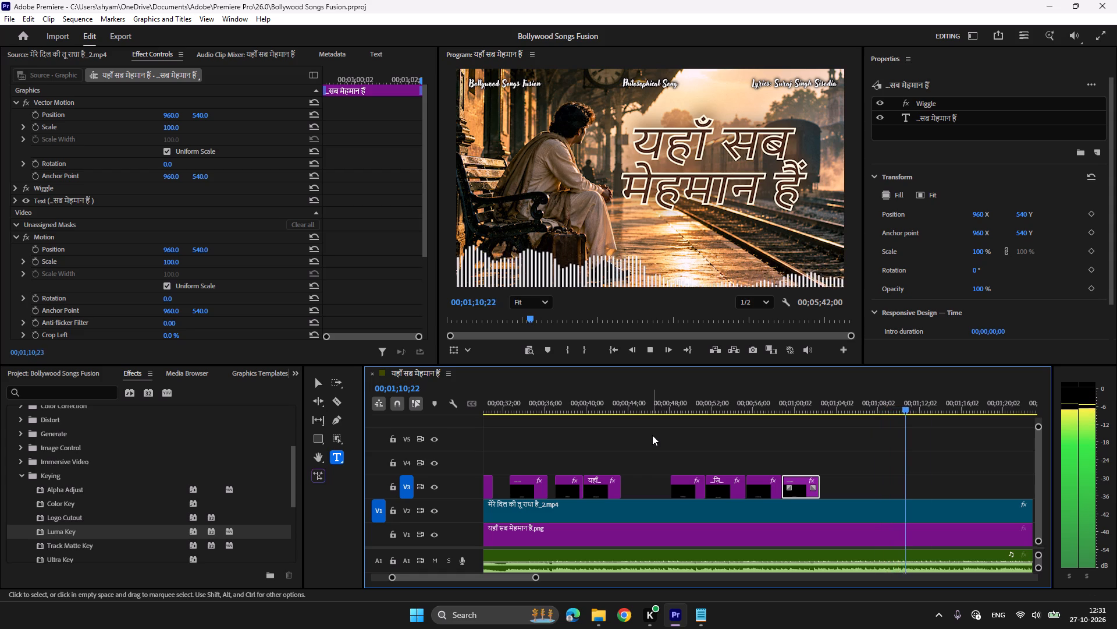
pyautogui.scroll(12, 652, 435)
pyautogui.scroll(-2, 652, 435)
pyautogui.scroll(3, 652, 435)
pyautogui.hotkey('ctrl', 'c')
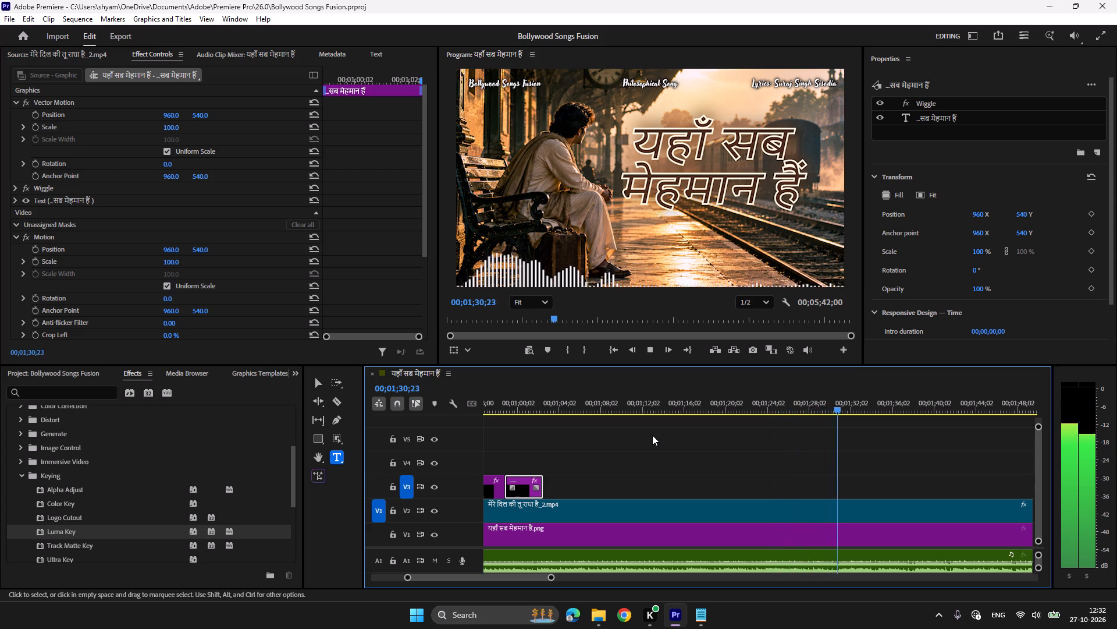
pyautogui.press('space')
pyautogui.hotkey('ctrl', 'v')
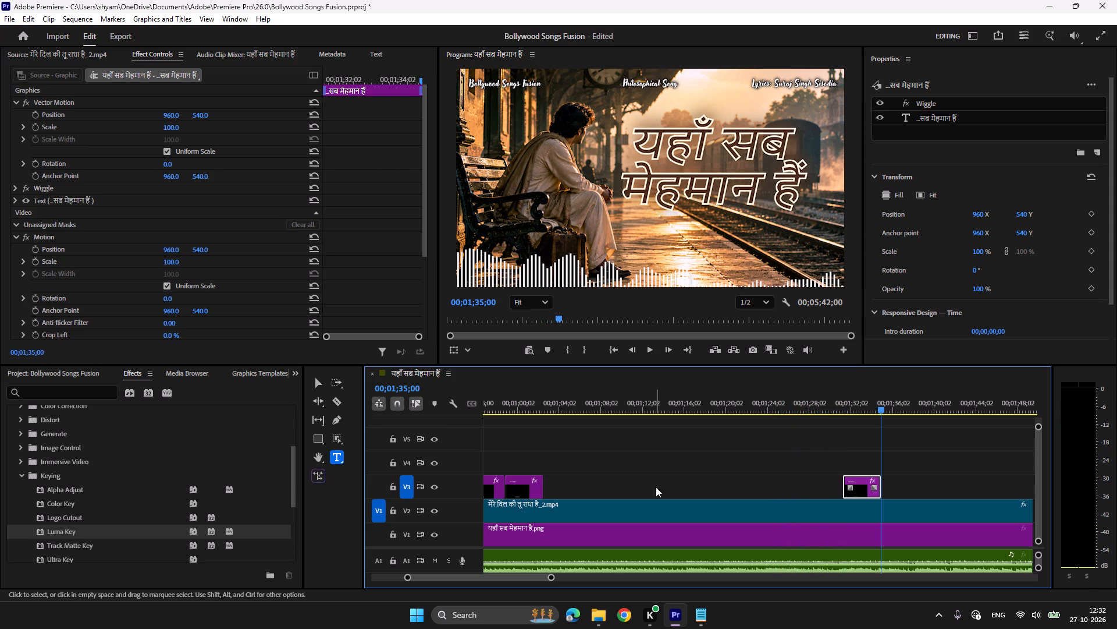
# Replace the new clip's text with पूरा हुआ खेल यहाँ खत्म हुआ मेला from the lyrics file and preview it.
pyautogui.click(699, 612)
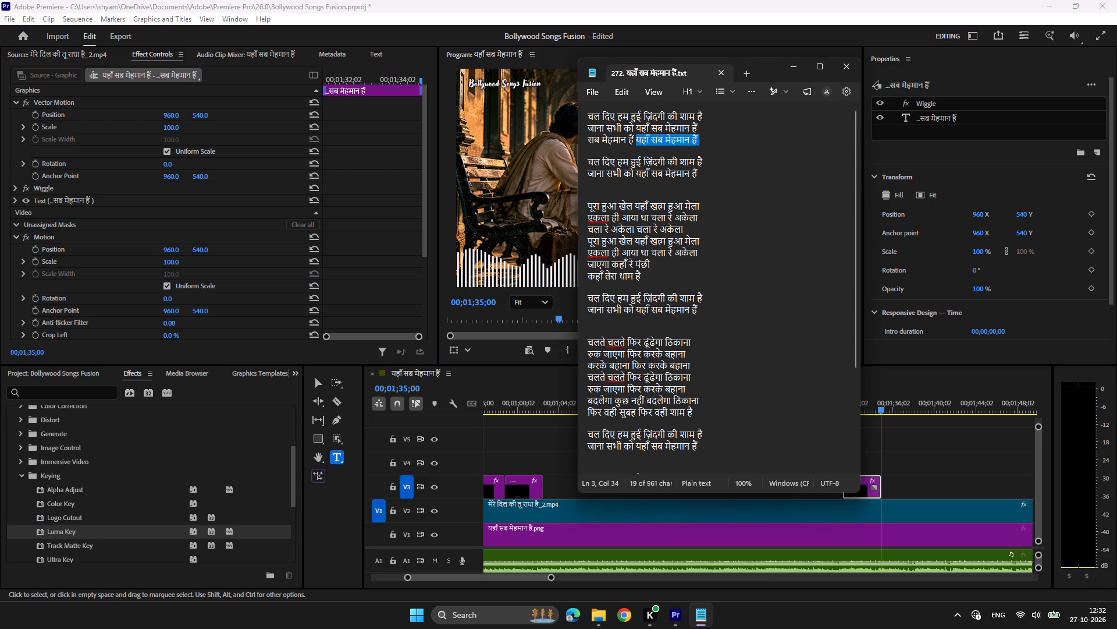
pyautogui.moveTo(699, 204); pyautogui.dragTo(671, 204)
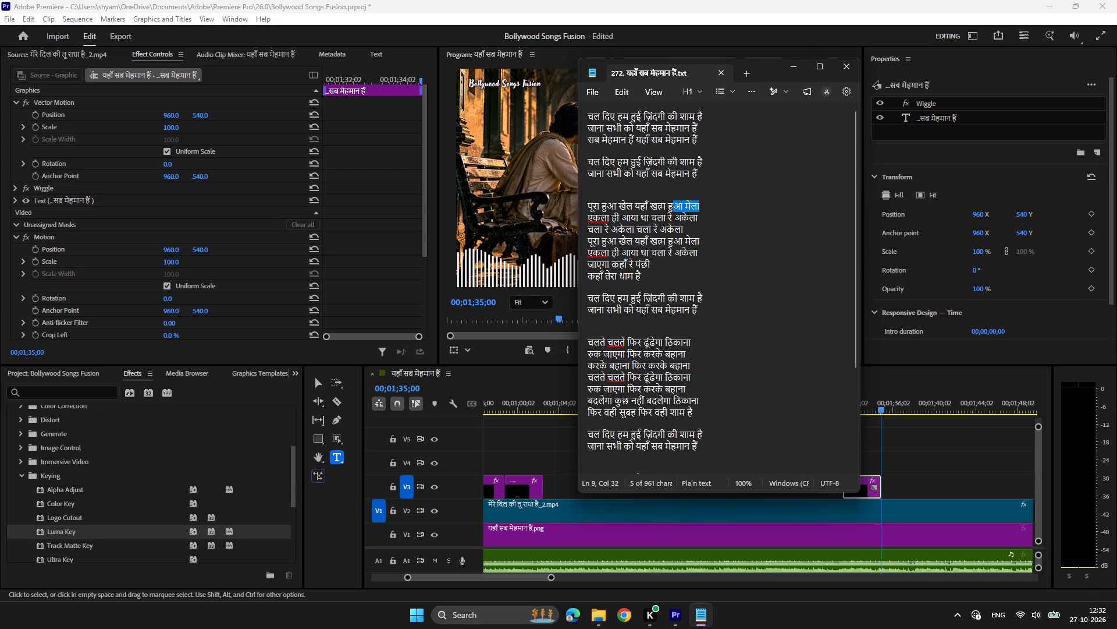
pyautogui.moveTo(671, 204); pyautogui.dragTo(582, 207)
pyautogui.hotkey('ctrl', 'c')
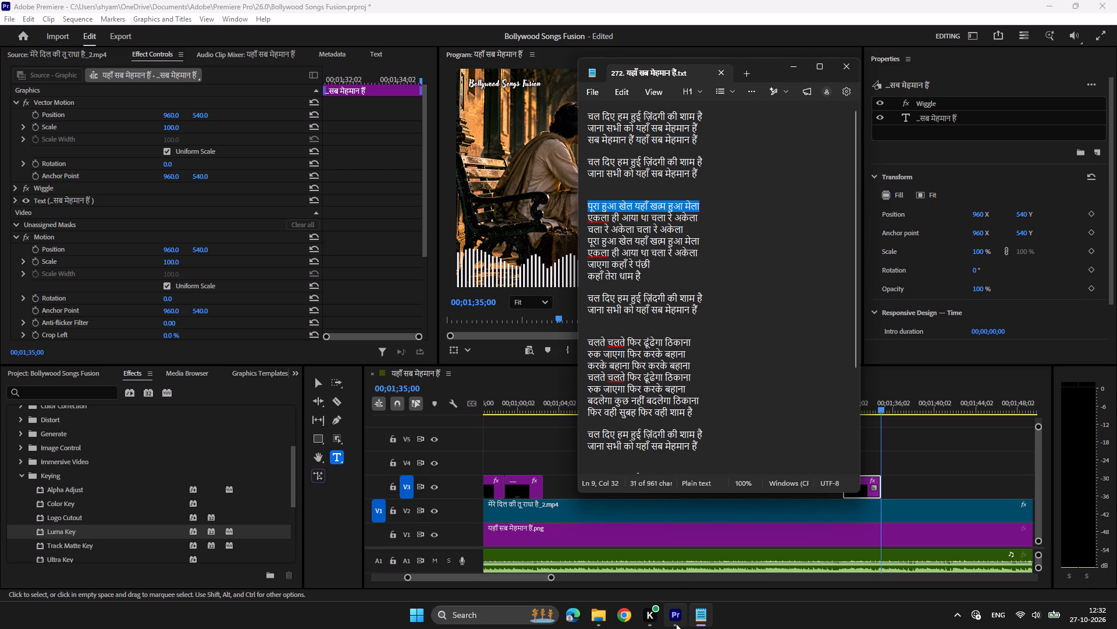
pyautogui.click(676, 624)
pyautogui.click(860, 401)
pyautogui.click(654, 268)
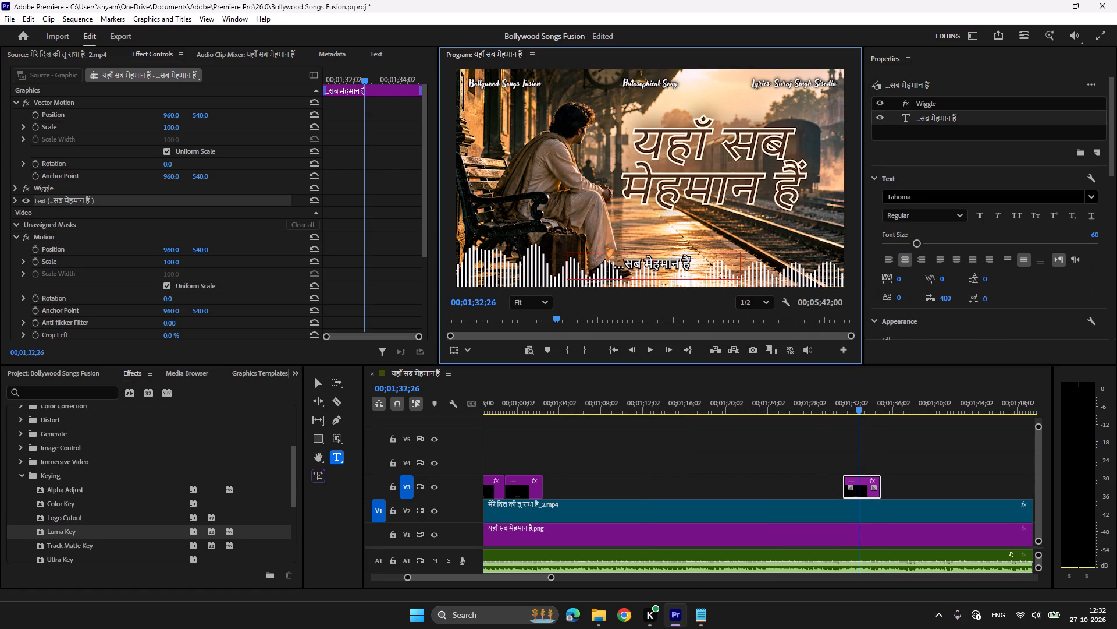
pyautogui.hotkey('ctrl', 'a')
pyautogui.hotkey('ctrl', 'v')
pyautogui.click(837, 406)
pyautogui.press('space')
pyautogui.scroll(-2, 837, 407)
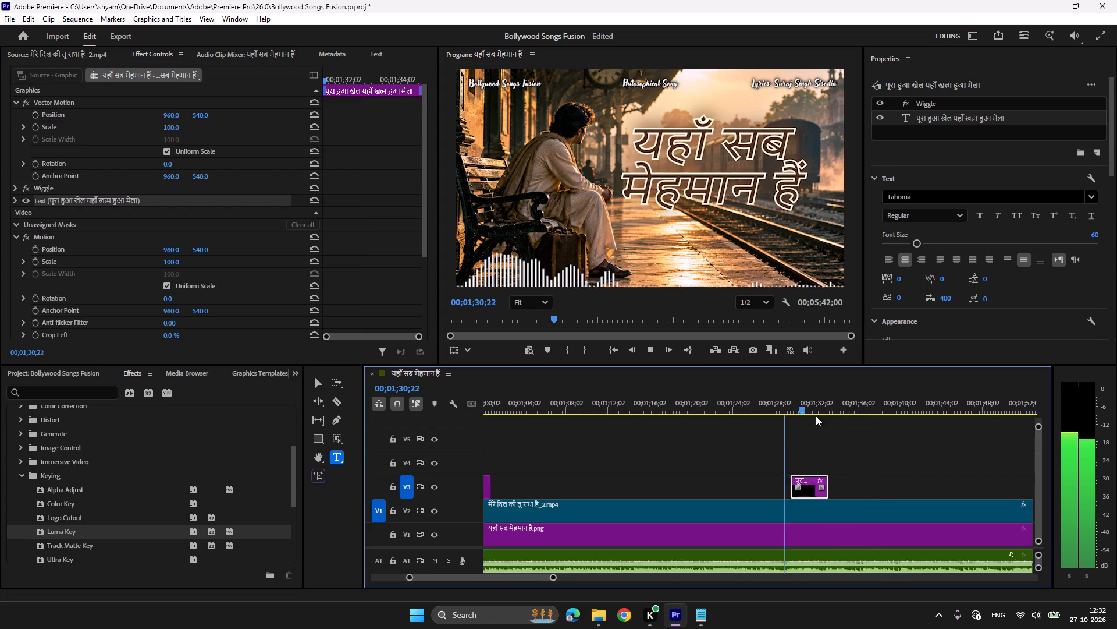
pyautogui.scroll(-6, 816, 416)
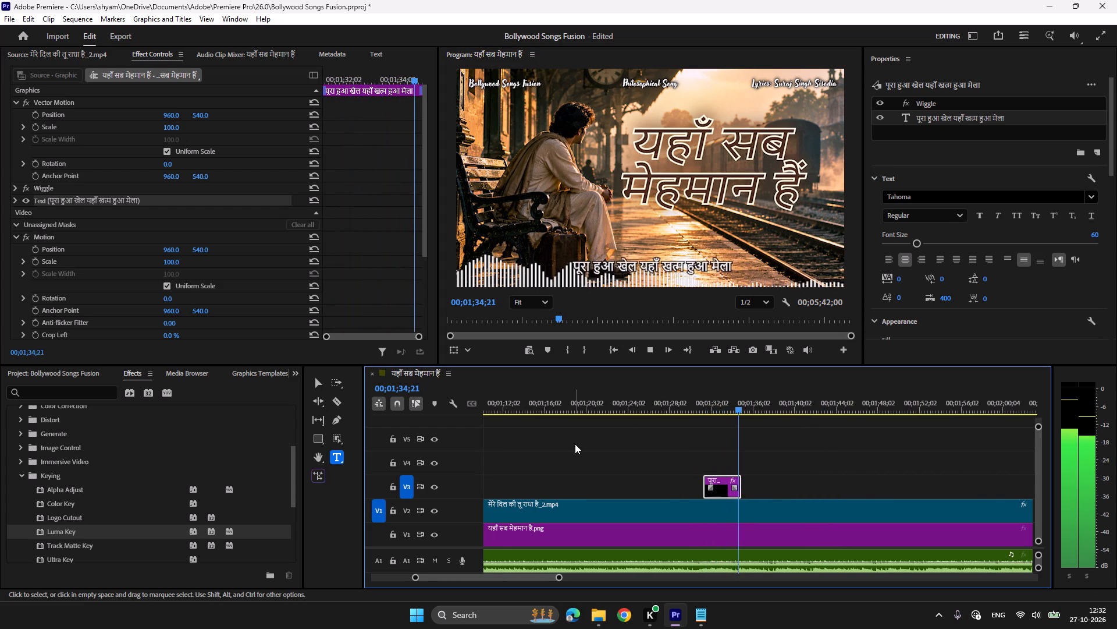
# Paste a copy of the पूरा हुआ खेल यहाँ खत्म हुआ मेला clip on V3 at 00;01;34;27 and check its timing against the song.
pyautogui.press('space')
pyautogui.click(731, 407)
pyautogui.press('space')
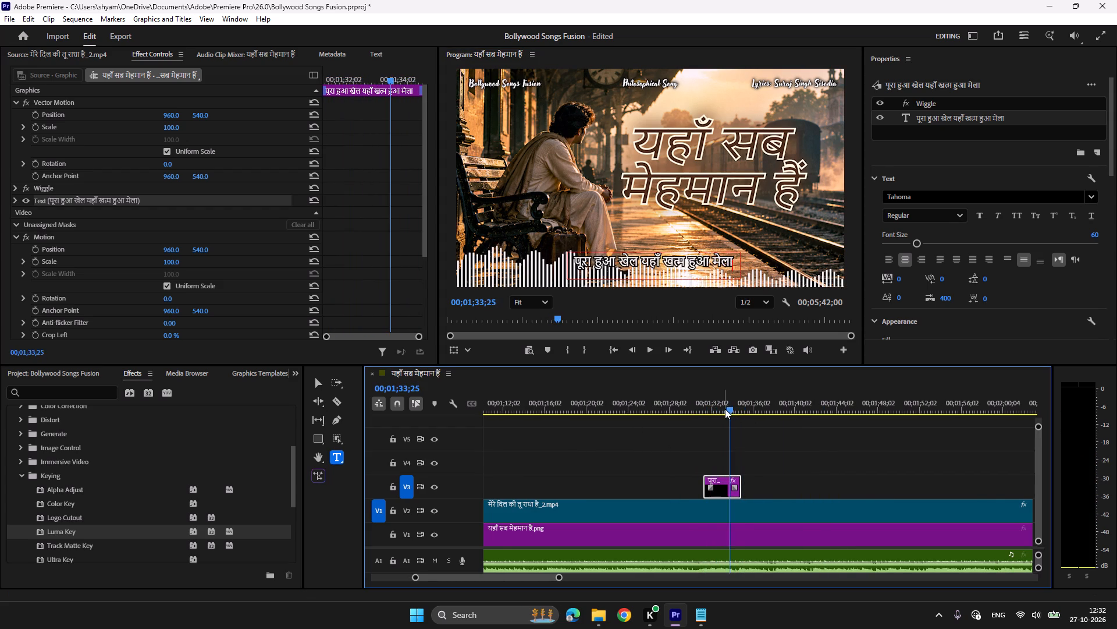
pyautogui.press('space')
pyautogui.hotkey('ctrl', 'c')
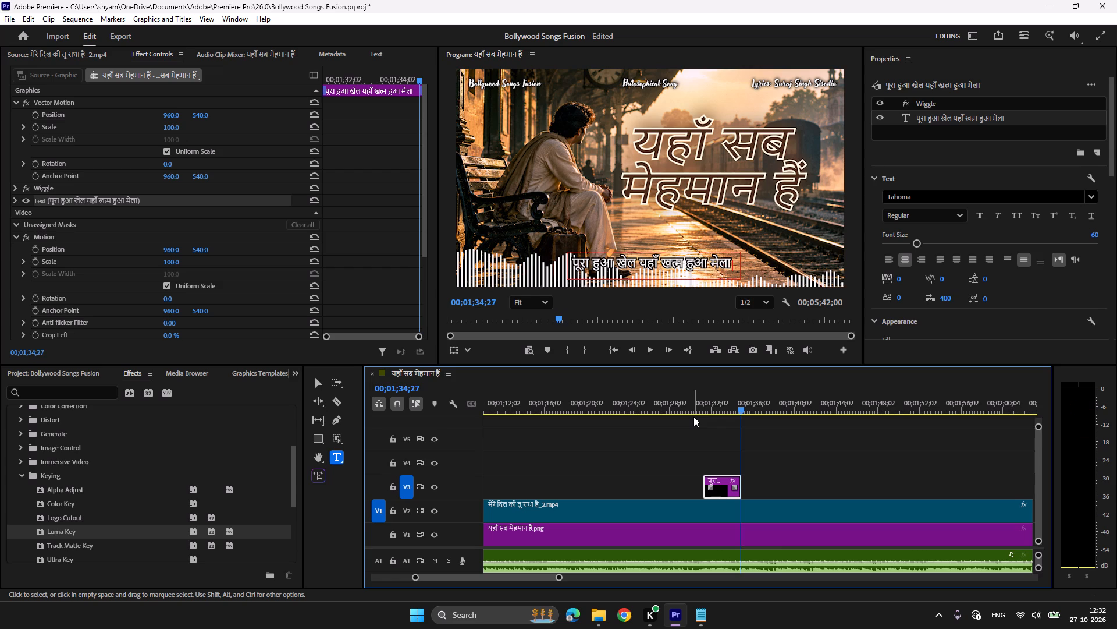
pyautogui.hotkey('ctrl', 'v')
pyautogui.click(736, 408)
pyautogui.press('space')
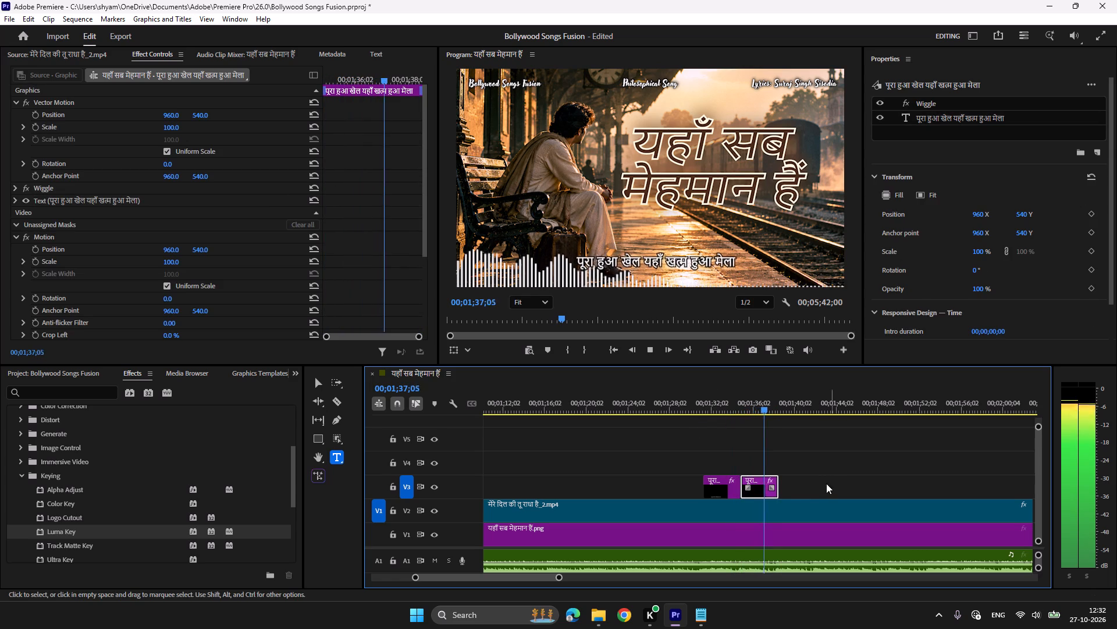
# Check the verse's two clips against the song and change the first clip's text to पूरा हुआ खेल; यहाँ...
pyautogui.press('space')
pyautogui.press('space')
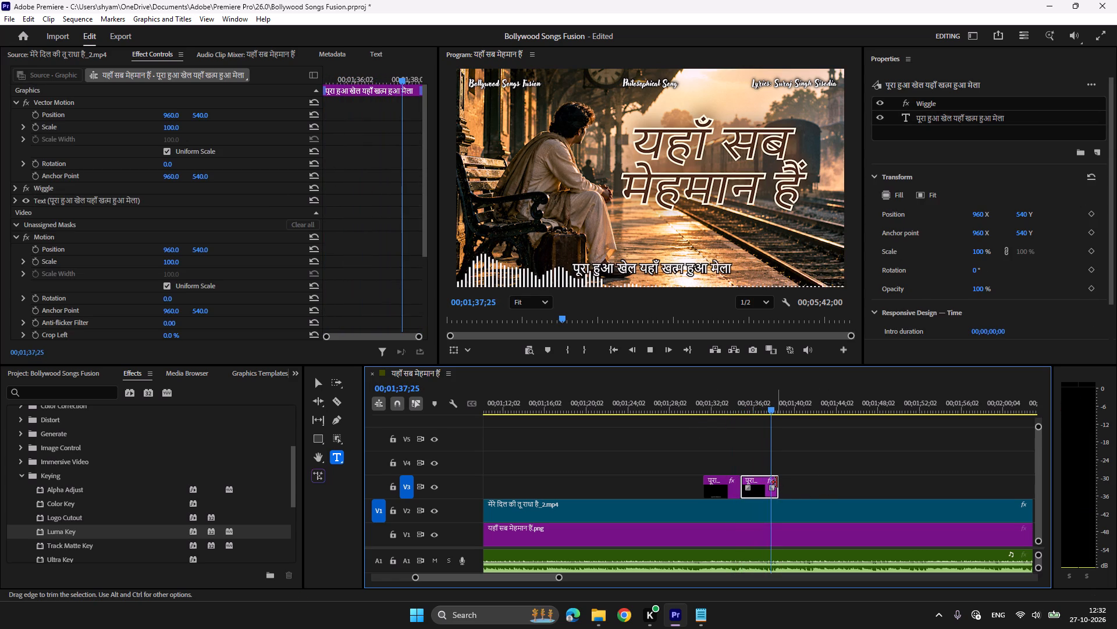
pyautogui.press('space')
pyautogui.press('space')
pyautogui.press('space')
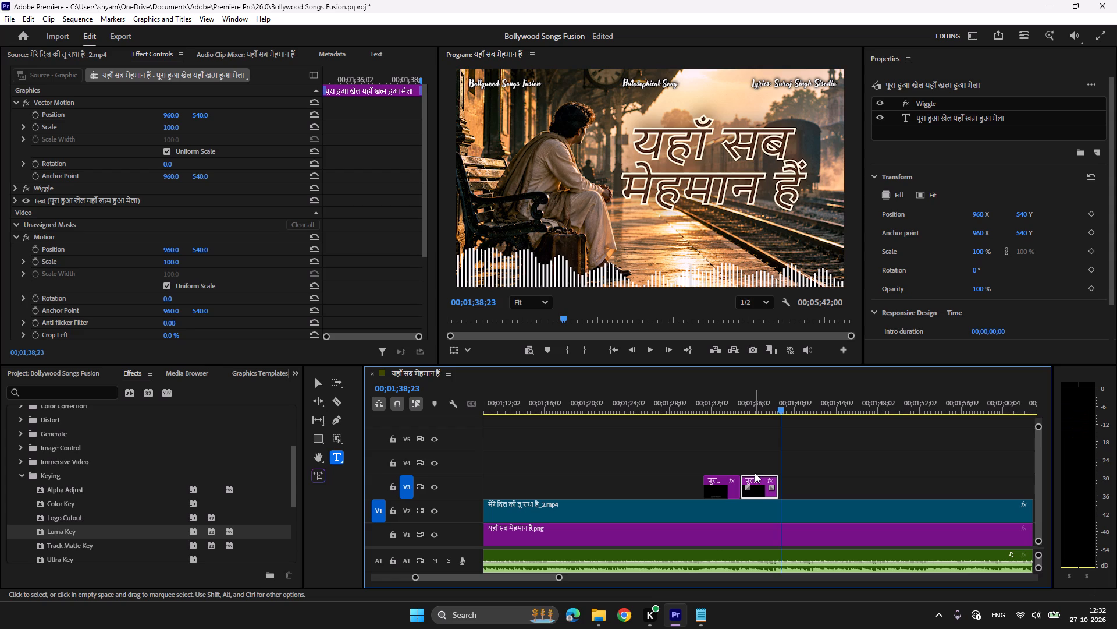
pyautogui.click(723, 402)
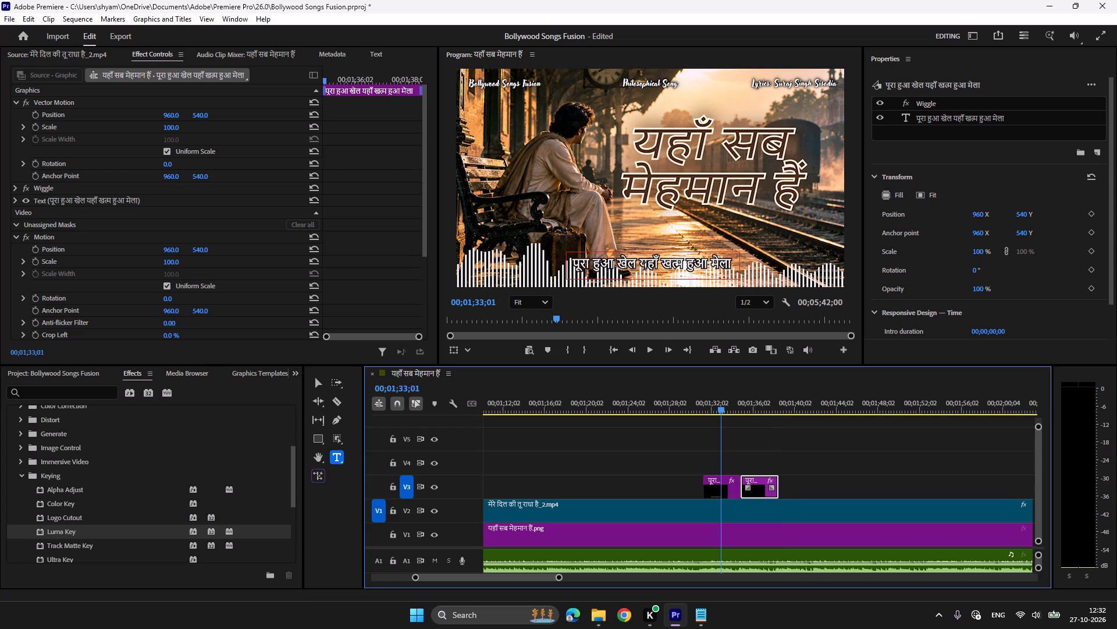
pyautogui.click(644, 267)
pyautogui.moveTo(660, 264); pyautogui.dragTo(735, 264)
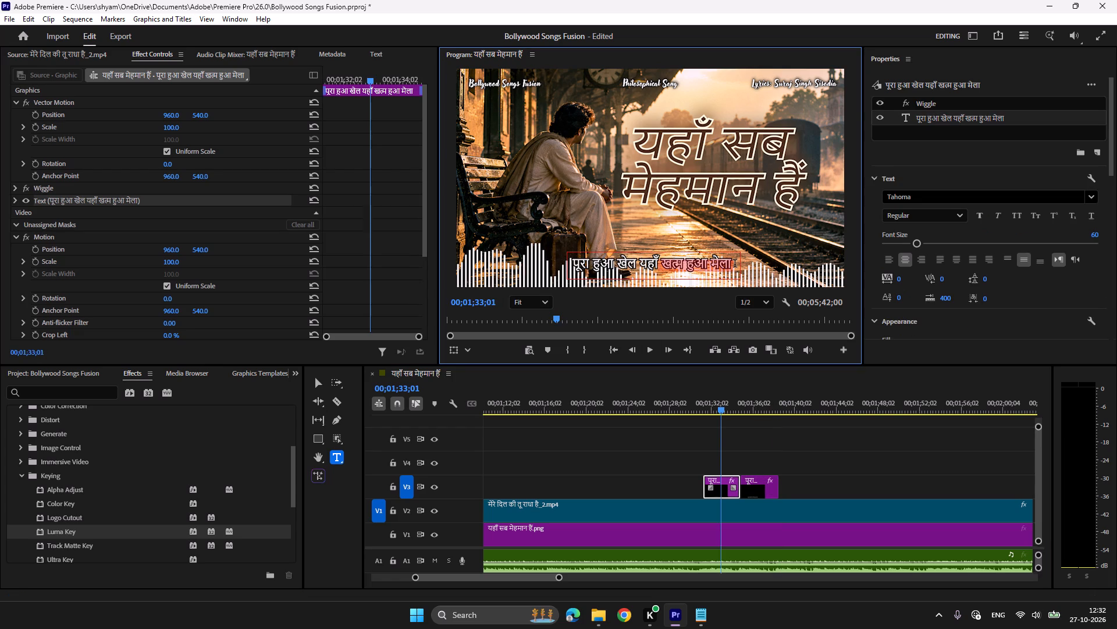
pyautogui.press('BackSpace')
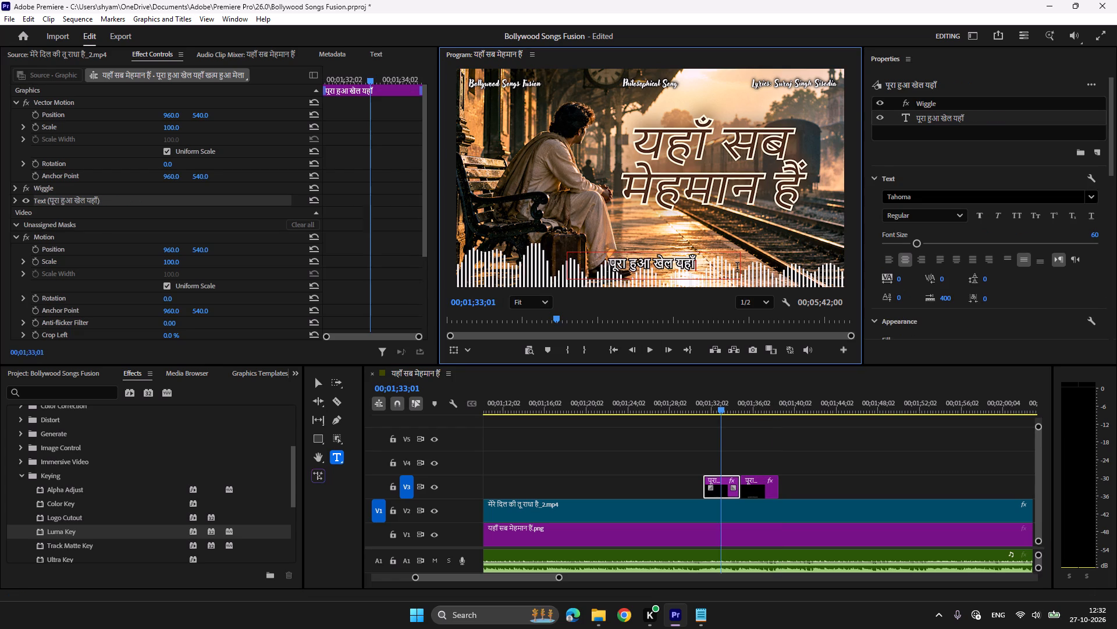
pyautogui.click(674, 267)
pyautogui.press(';')
pyautogui.click(704, 267)
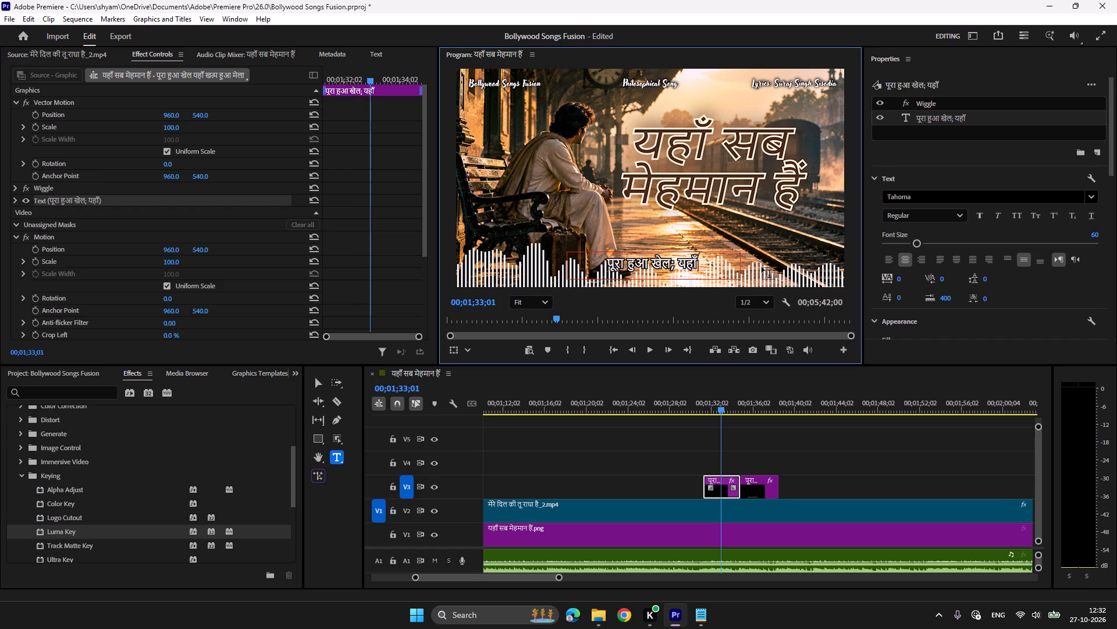
pyautogui.press('Left')
pyautogui.press('Right')
pyautogui.write('...')
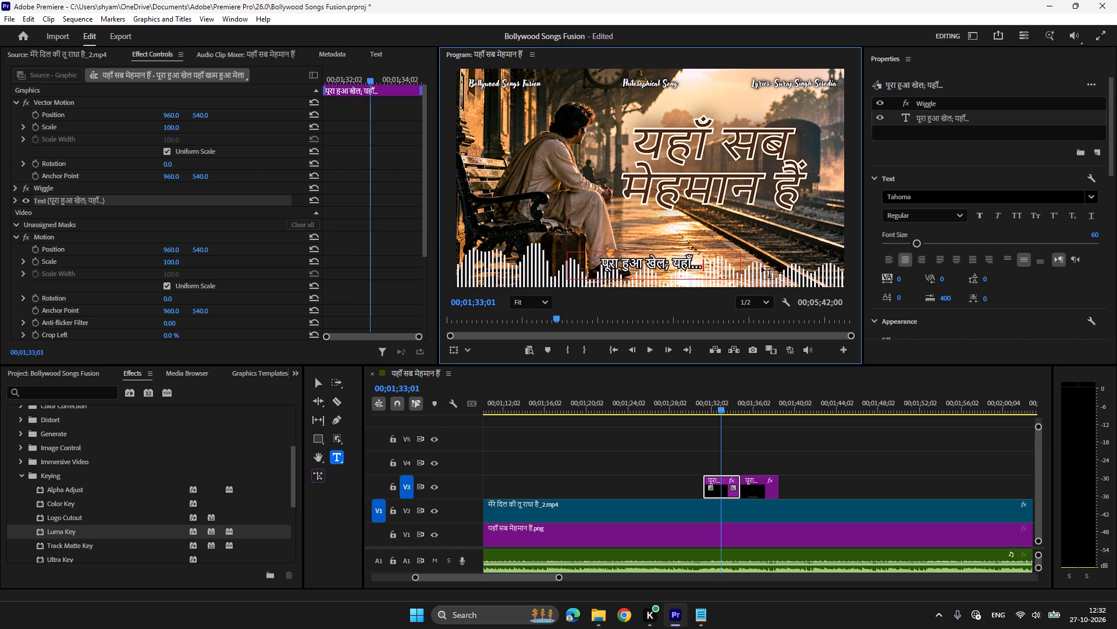
# Shorten the second verse clip's text to ...खत्म हुआ मेला and preview it with the song.
pyautogui.click(737, 396)
pyautogui.press('space')
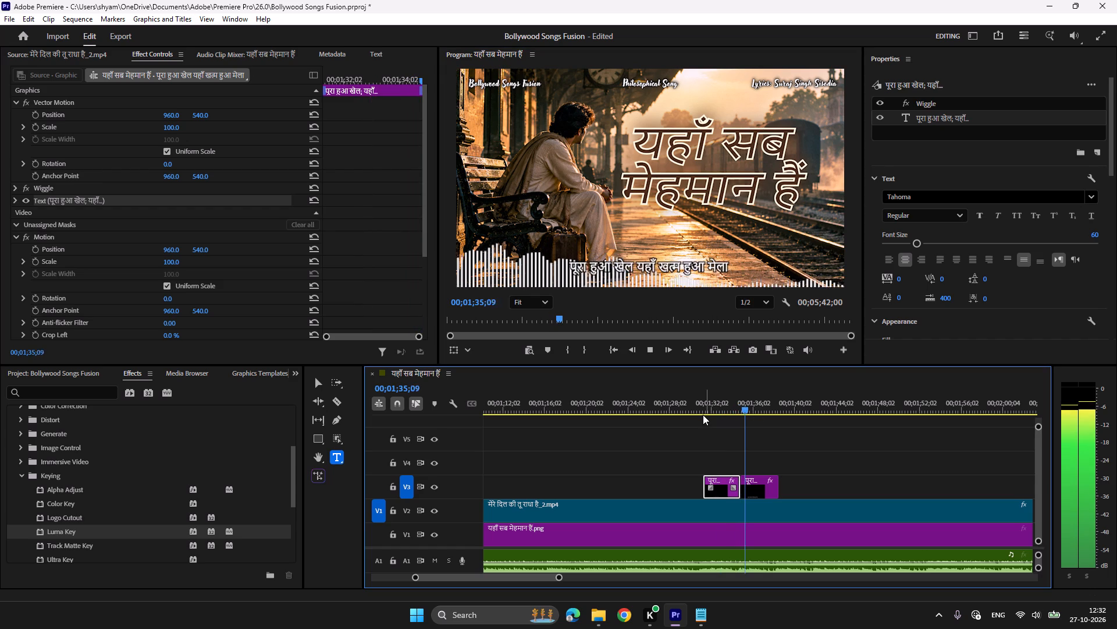
pyautogui.press('space')
pyautogui.moveTo(664, 264); pyautogui.dragTo(632, 262)
pyautogui.moveTo(661, 265); pyautogui.dragTo(554, 264)
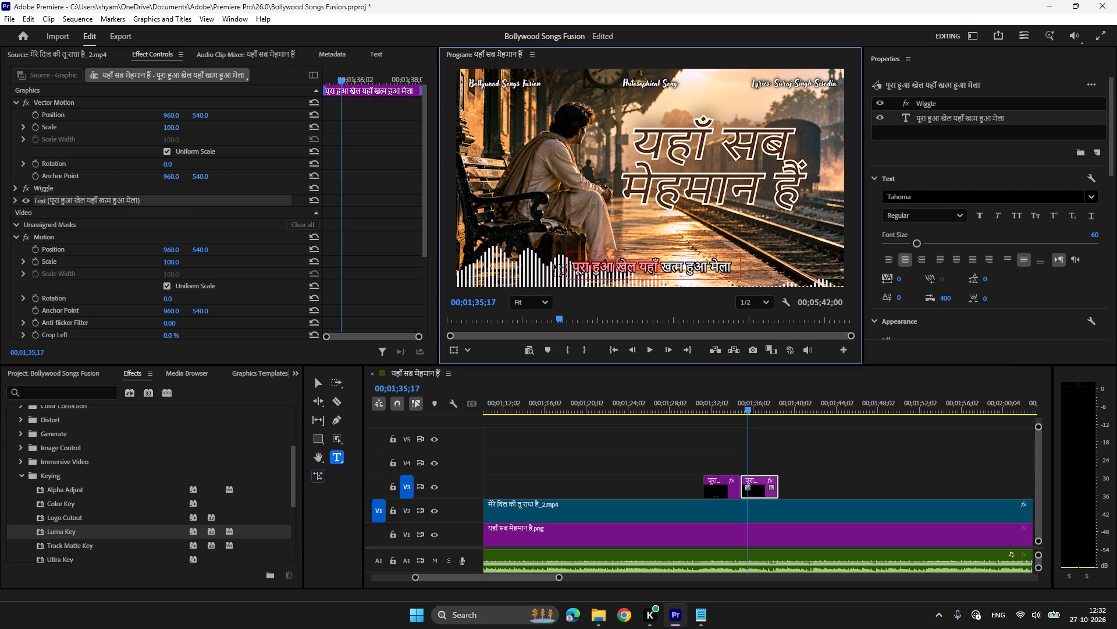
pyautogui.press('BackSpace')
pyautogui.write('...')
pyautogui.press('Right')
pyautogui.press('BackSpace')
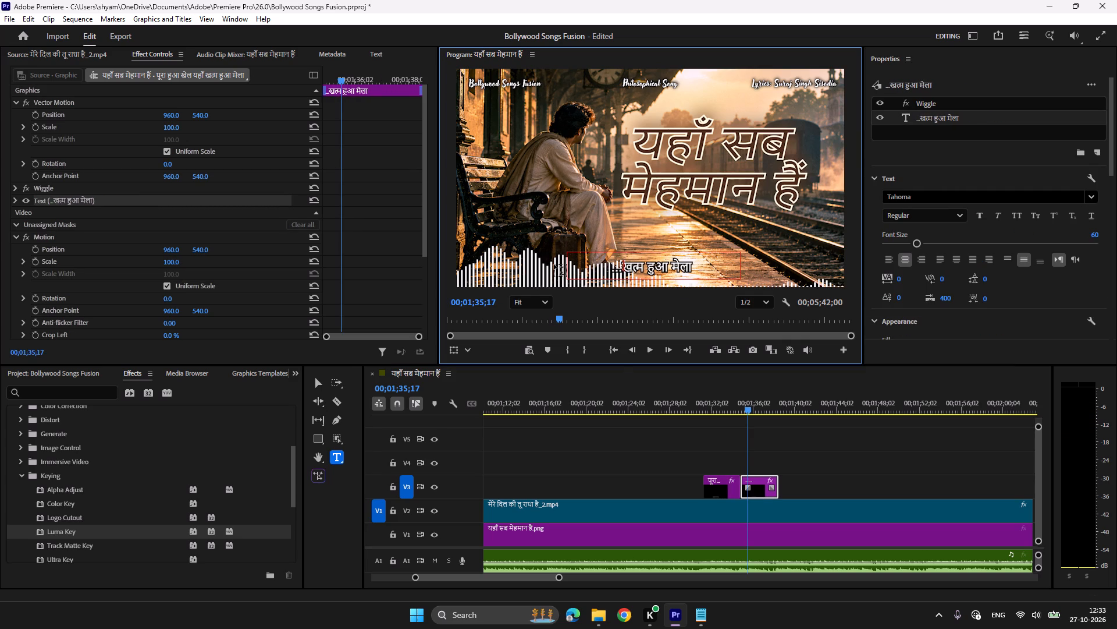
pyautogui.click(738, 395)
pyautogui.press('space')
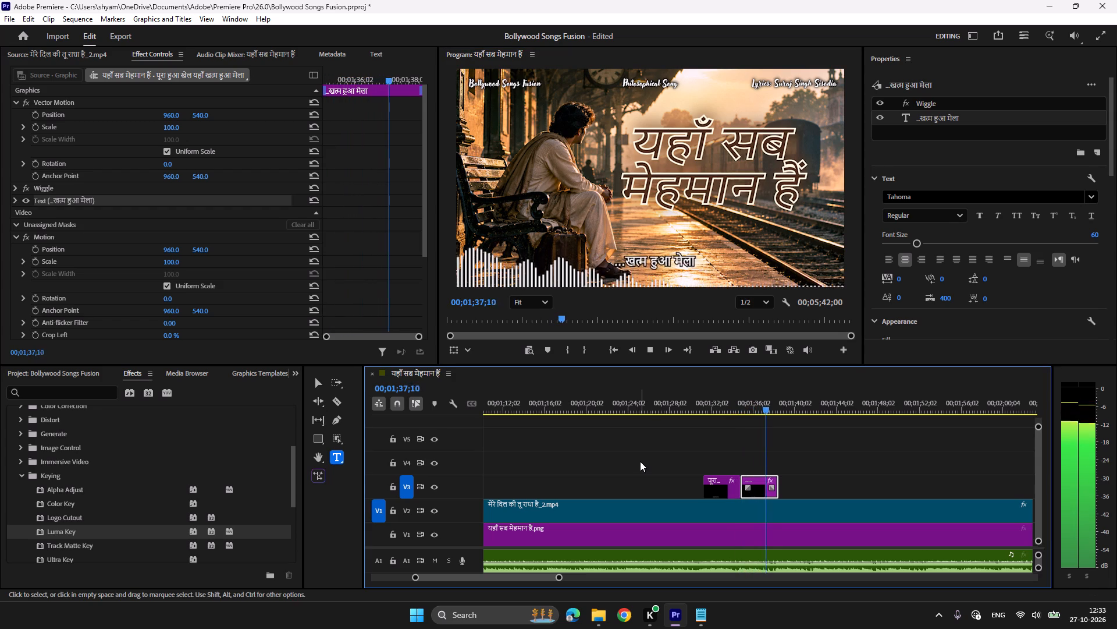
# Paste a copy of the ...खत्म हुआ मेला clip on V3 at 00;01;38;19 and replace its text with एकला ही आया था चला रे अकेला from the lyrics file.
pyautogui.press('space')
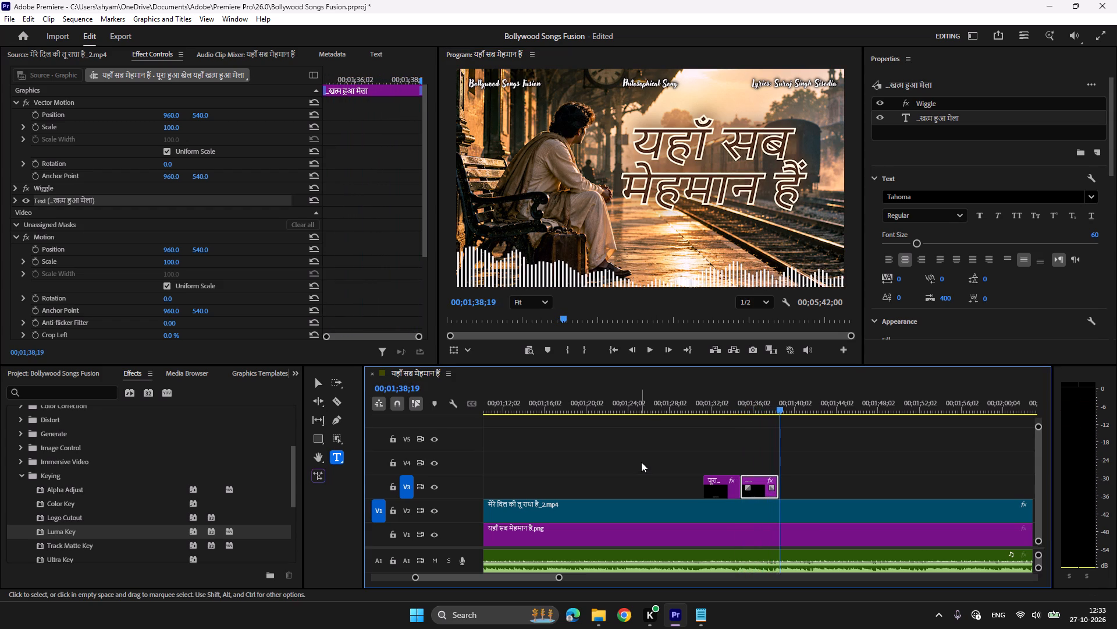
pyautogui.hotkey('ctrl', 'c')
pyautogui.hotkey('ctrl', 'v')
pyautogui.click(704, 608)
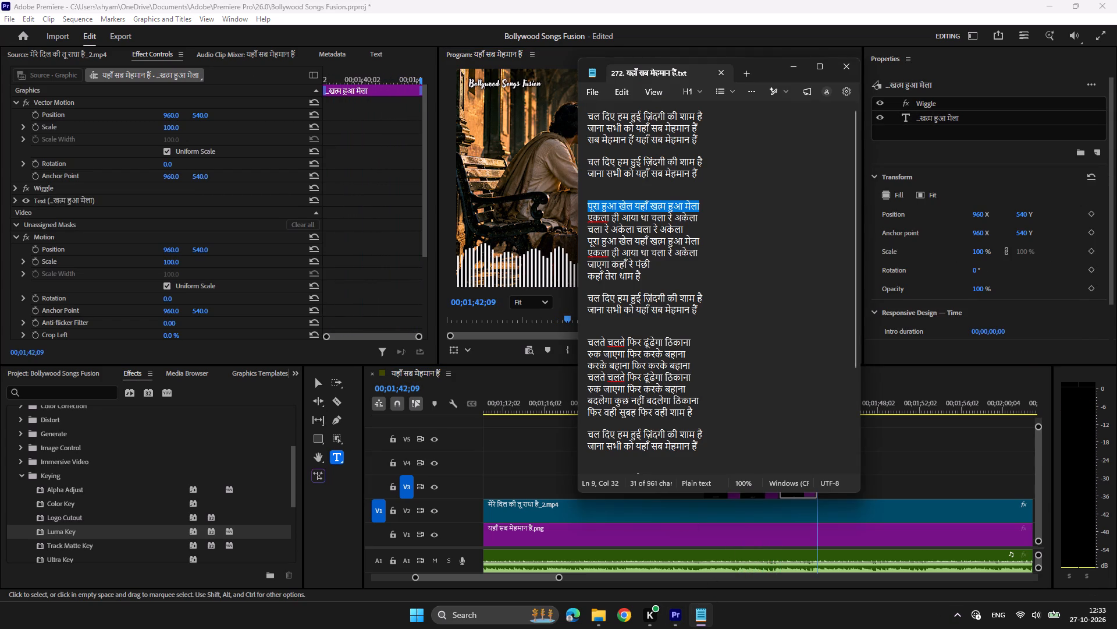
pyautogui.moveTo(702, 216); pyautogui.dragTo(578, 214)
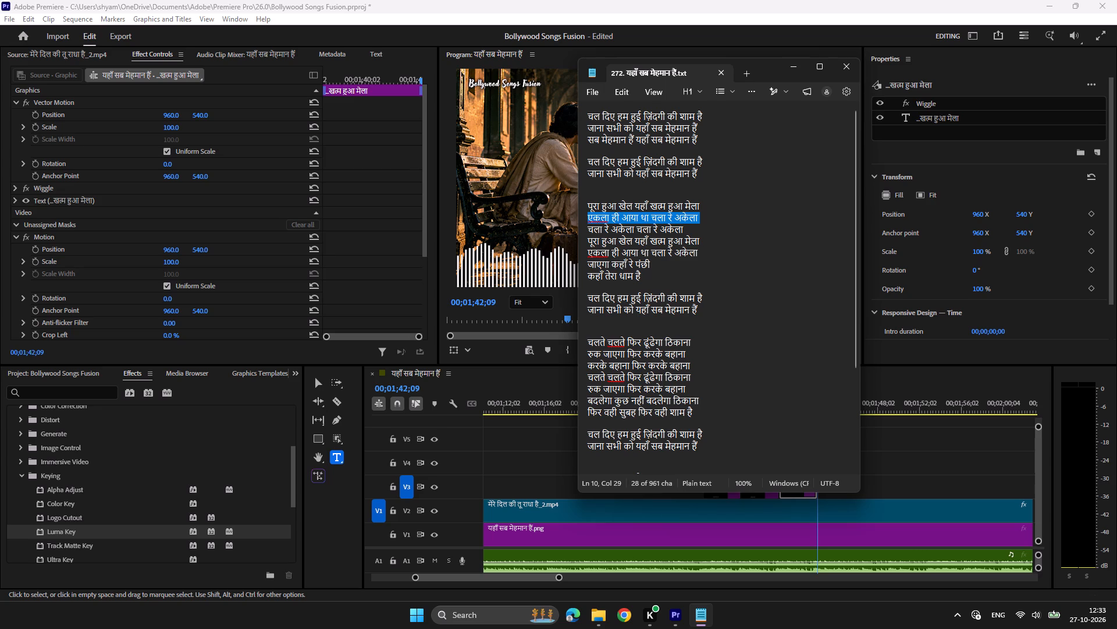
pyautogui.hotkey('ctrl', 'c')
pyautogui.click(675, 619)
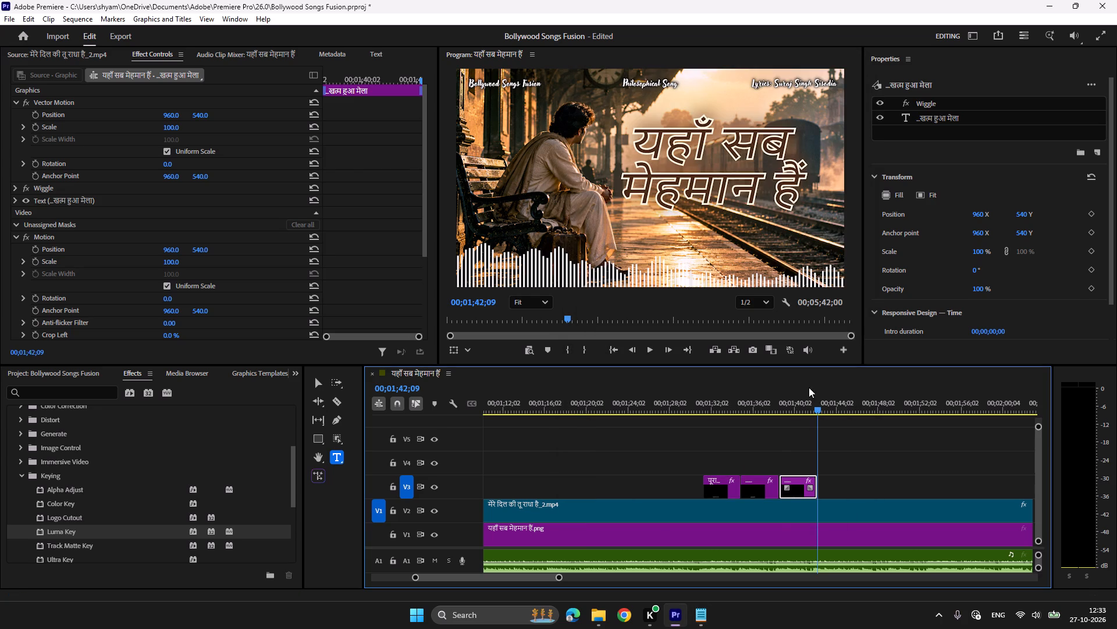
pyautogui.click(793, 397)
pyautogui.click(654, 270)
pyautogui.hotkey('ctrl', 'a')
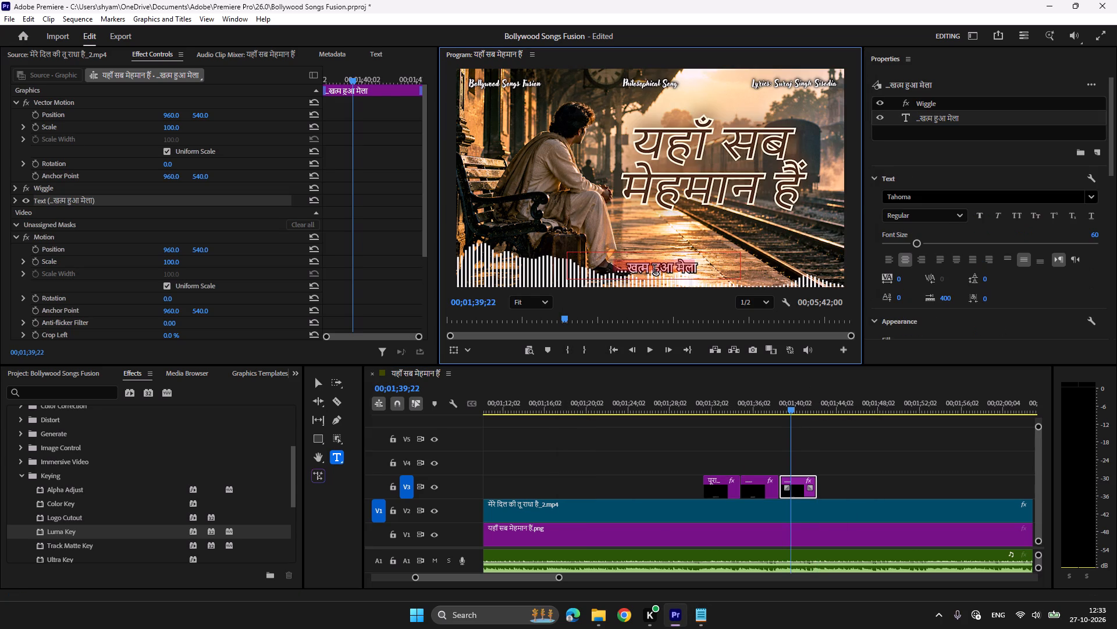
pyautogui.hotkey('ctrl', 'v')
# Preview the एकला ही आया था चला रे अकेला clip and paste a copy of it on V3 at 00;01;41;27.
pyautogui.click(770, 399)
pyautogui.press('space')
pyautogui.scroll(-5, 771, 422)
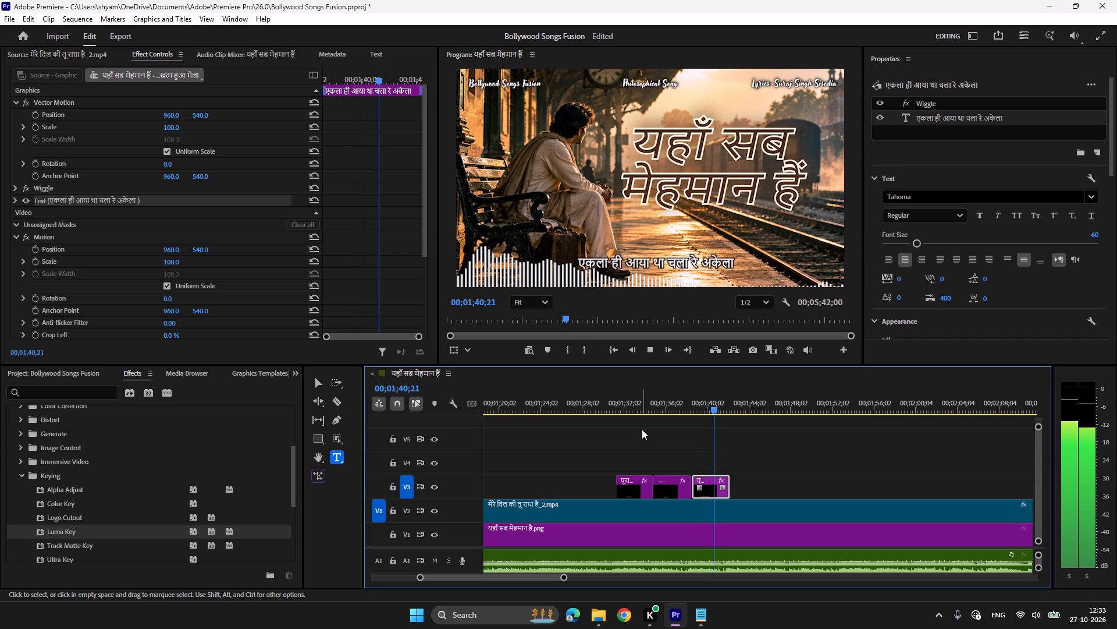
pyautogui.press('space')
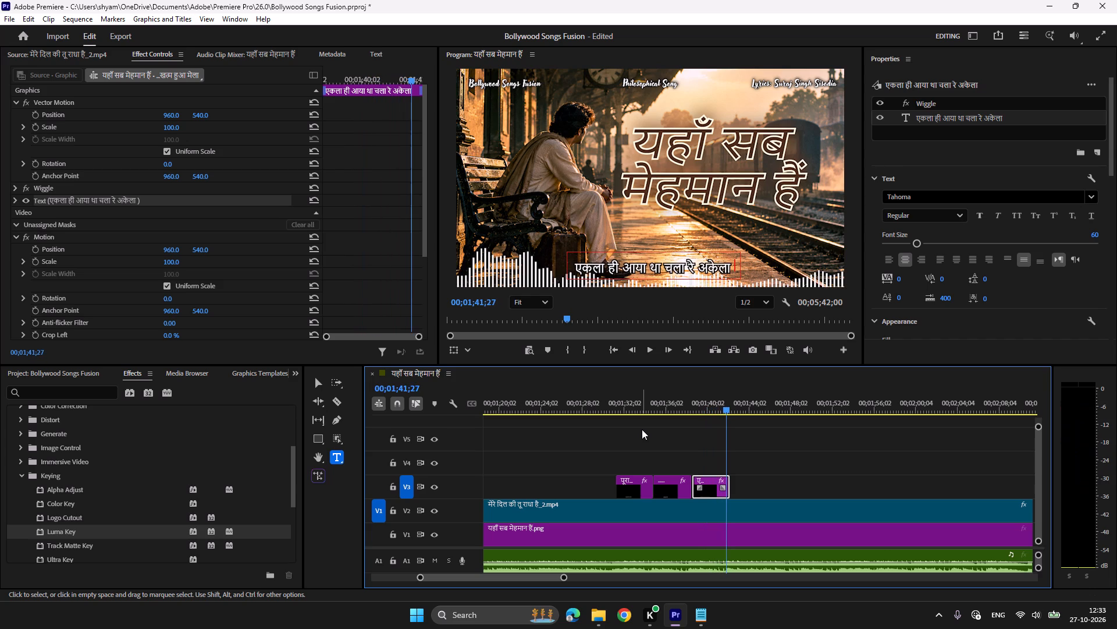
pyautogui.hotkey('ctrl', 'c')
pyautogui.hotkey('ctrl', 'v')
# Shorten the text of the earlier एकला ही आया था चला रे अकेला clip to एकला ही आया था.
pyautogui.click(711, 406)
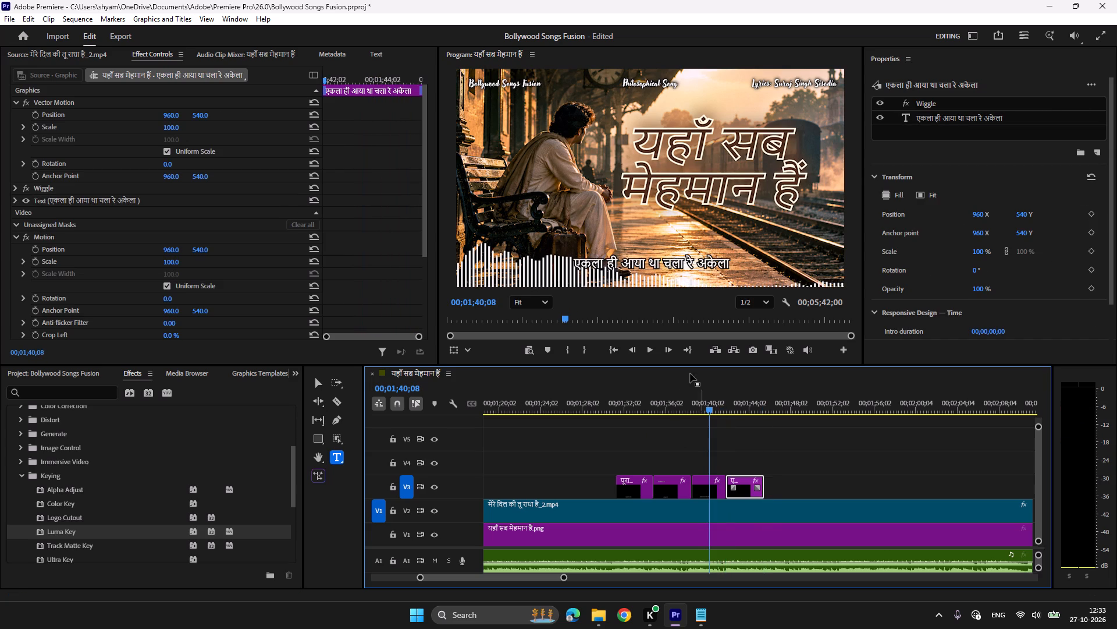
pyautogui.click(656, 264)
pyautogui.moveTo(662, 260); pyautogui.dragTo(671, 260)
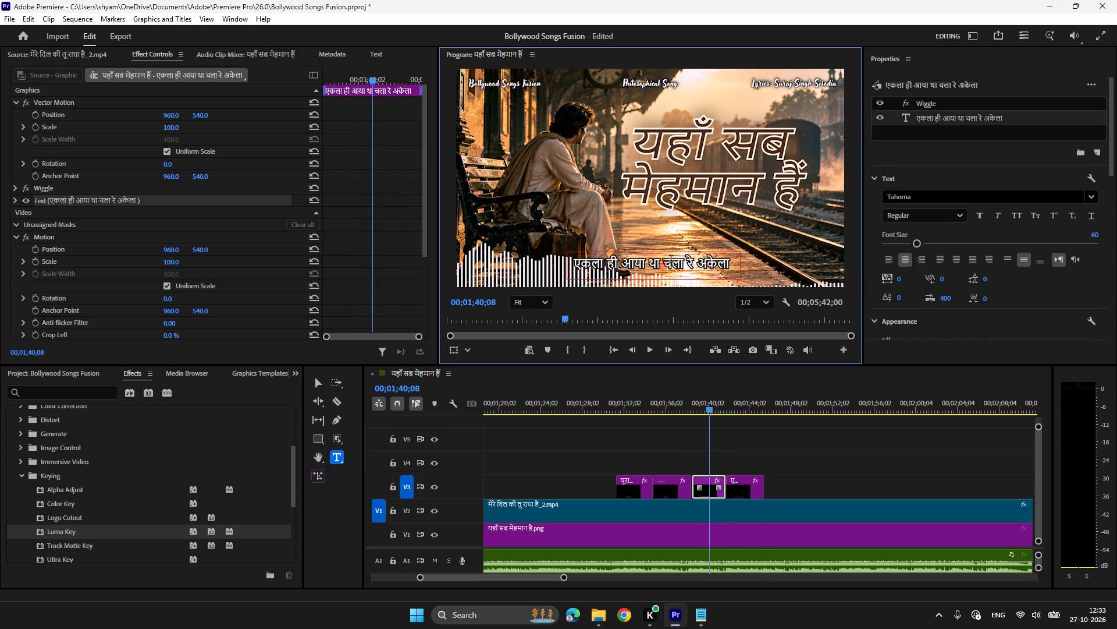
pyautogui.moveTo(671, 260); pyautogui.dragTo(734, 262)
pyautogui.press('BackSpace')
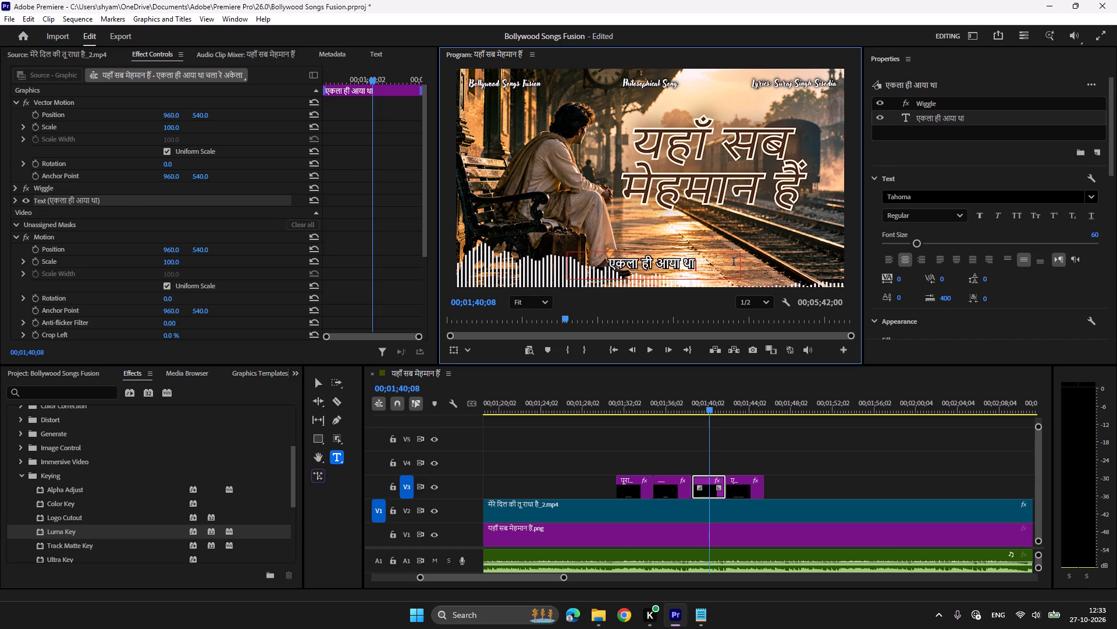
# Shorten the copied clip's text to चला रे अकेला and play both phrases to check their timing.
pyautogui.click(750, 393)
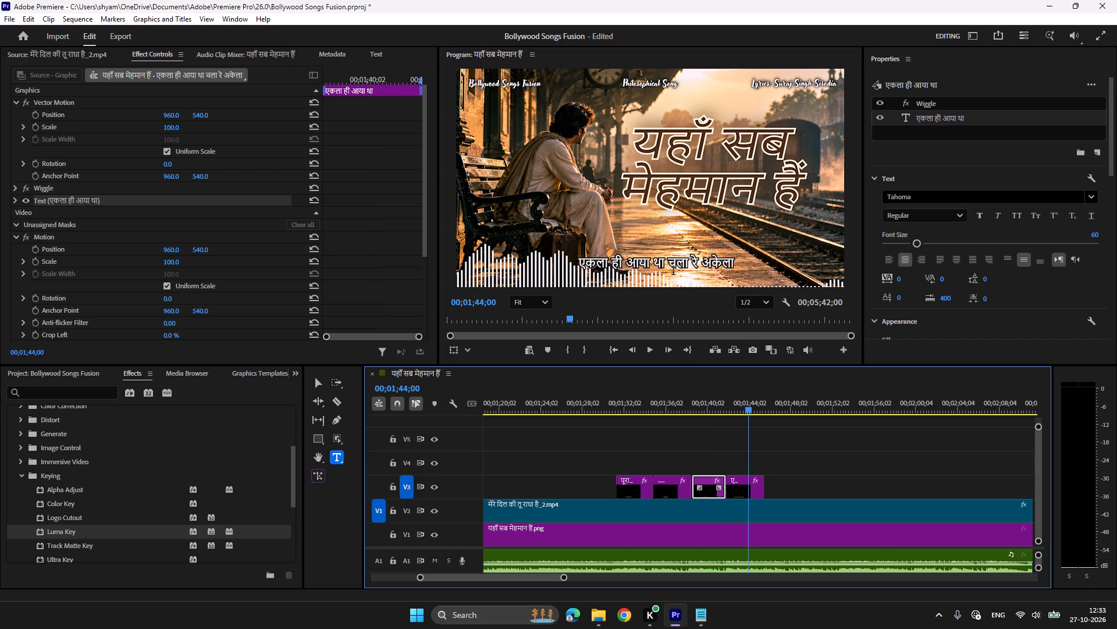
pyautogui.click(671, 264)
pyautogui.moveTo(668, 260); pyautogui.dragTo(579, 260)
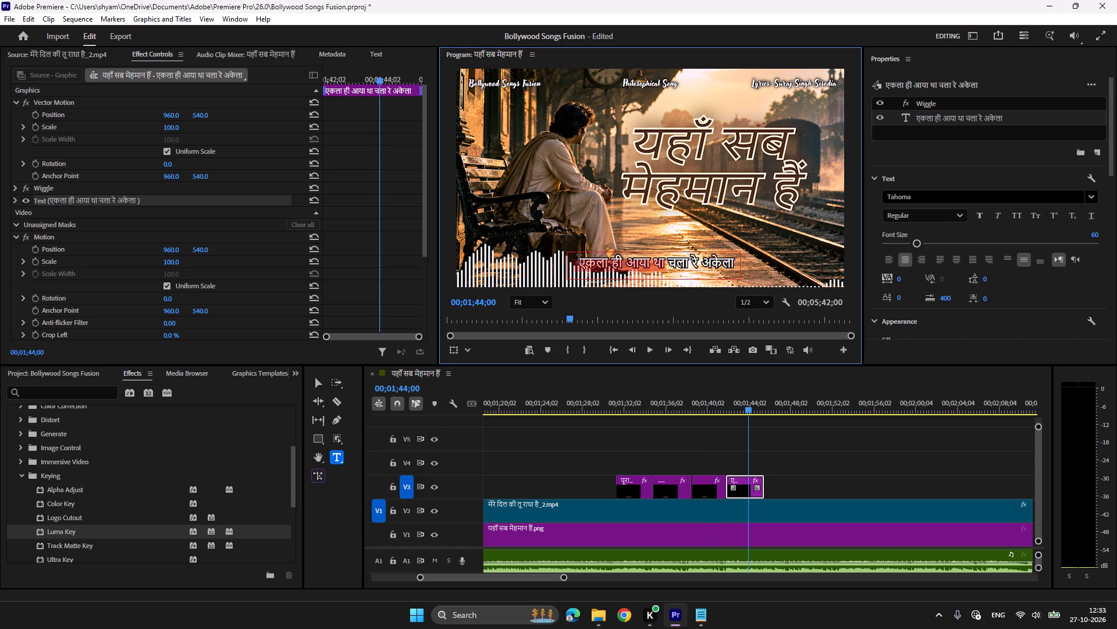
pyautogui.press('BackSpace')
pyautogui.click(710, 397)
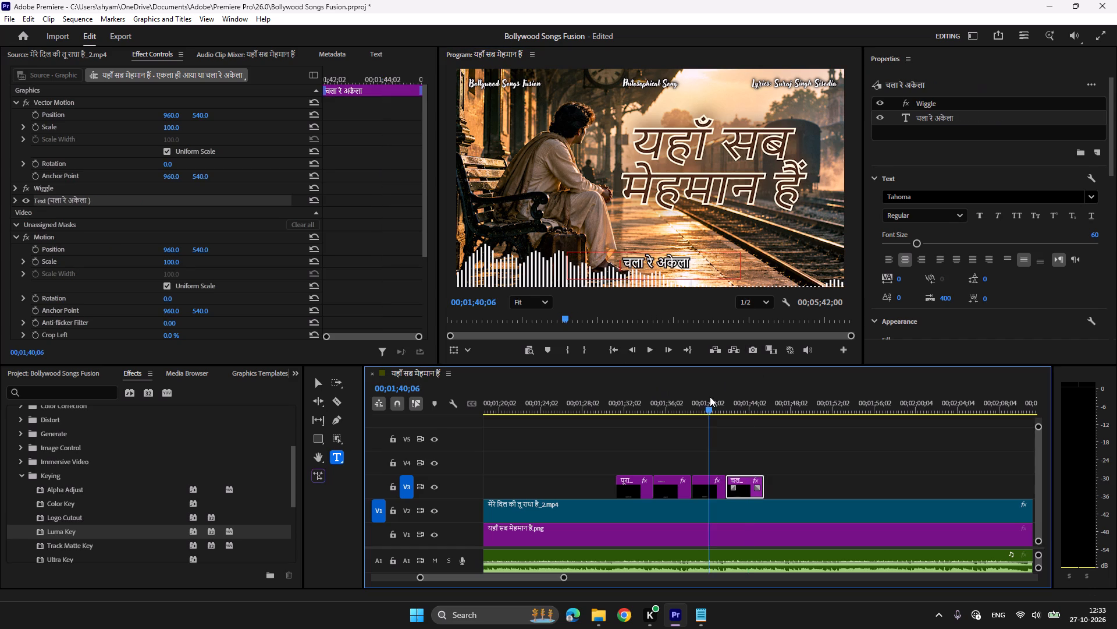
pyautogui.press('space')
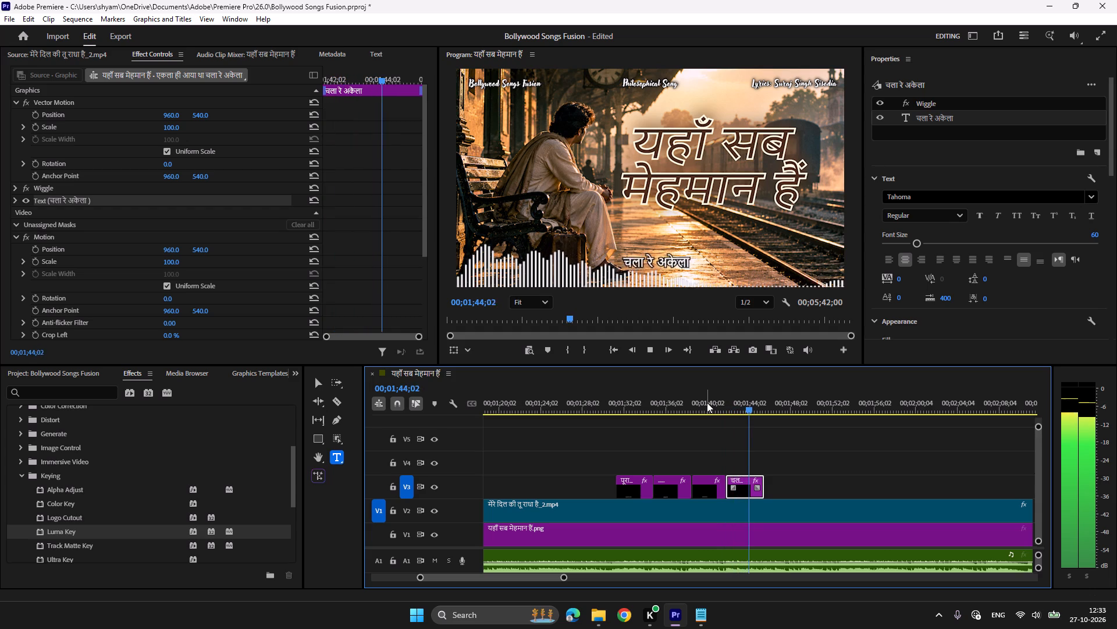
pyautogui.press('space')
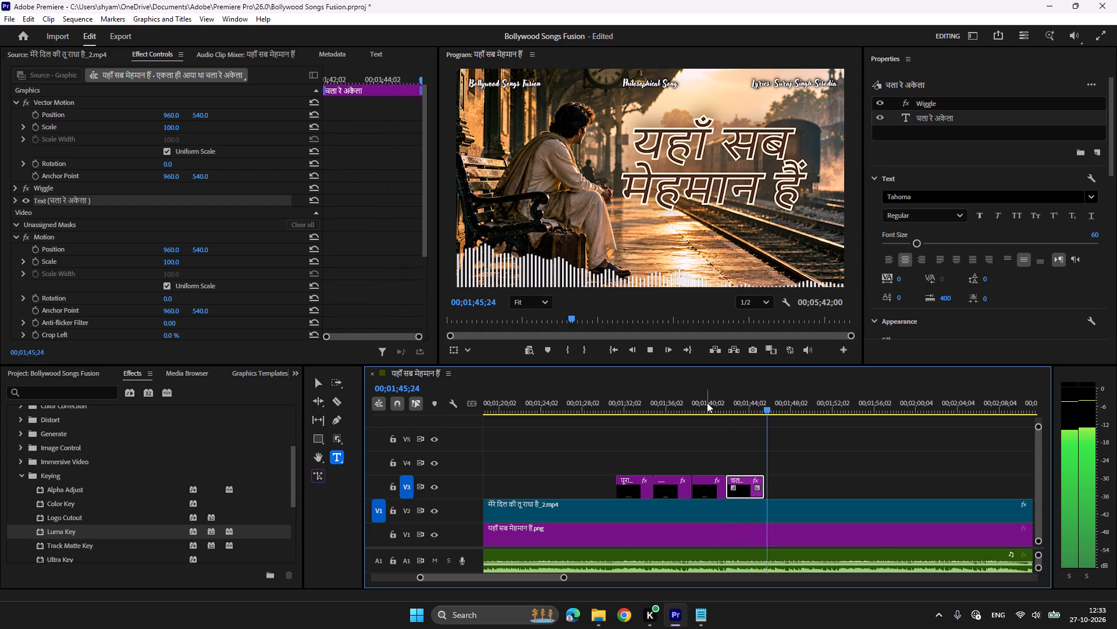
# Find where the phrase repeats and paste a copy of the चला रे अकेला clip on V3 at 00;01;45;22.
pyautogui.click(759, 397)
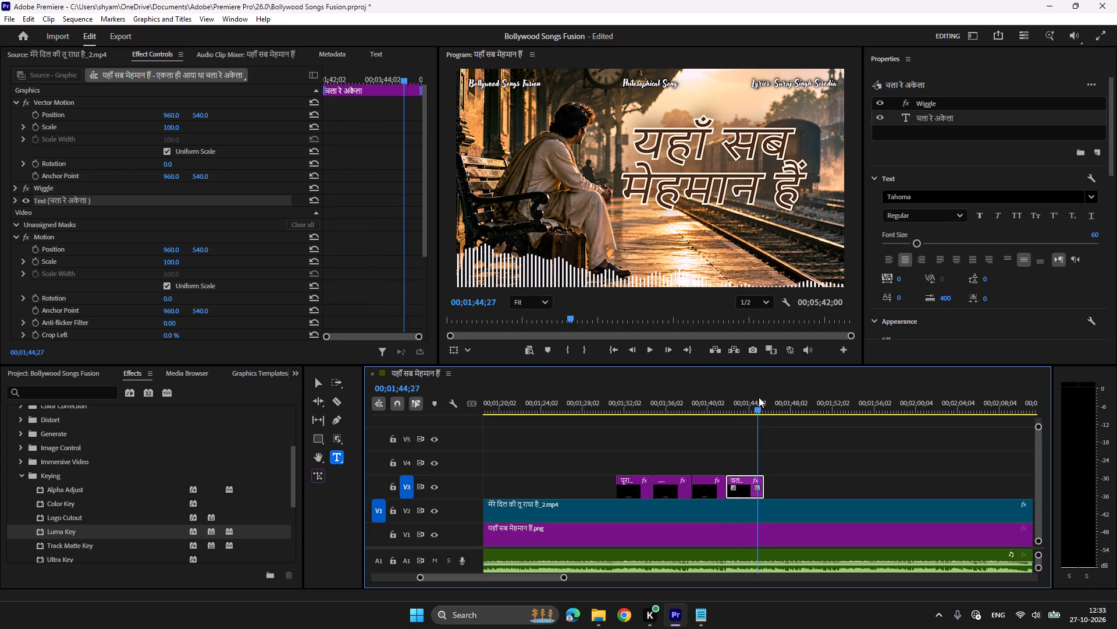
pyautogui.press('space')
pyautogui.press('space')
pyautogui.hotkey('ctrl', 'c')
pyautogui.hotkey('ctrl', 'v')
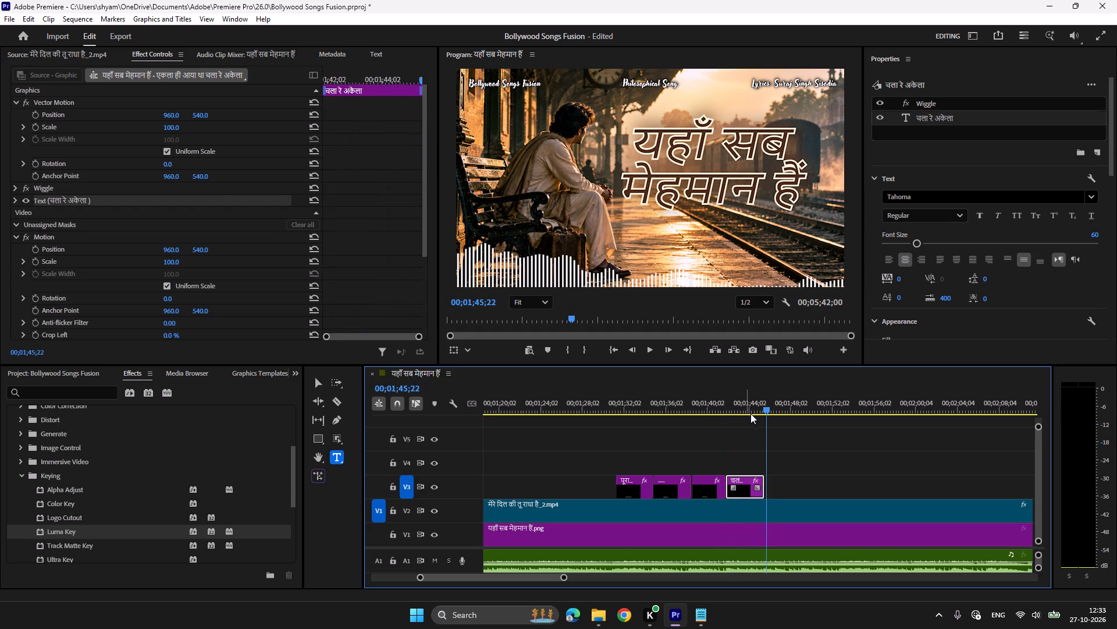
# Find where the phrase repeats again and paste another copy of the चला रे अकेला clip on V3 at 00;01;49;11.
pyautogui.click(757, 404)
pyautogui.press('space')
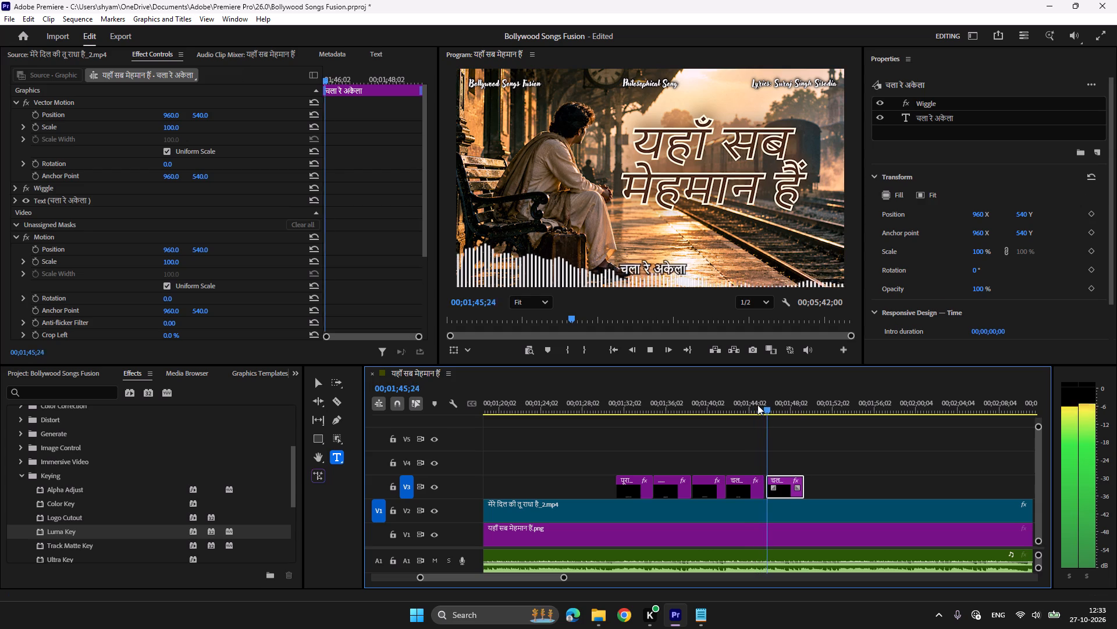
pyautogui.scroll(-2, 757, 405)
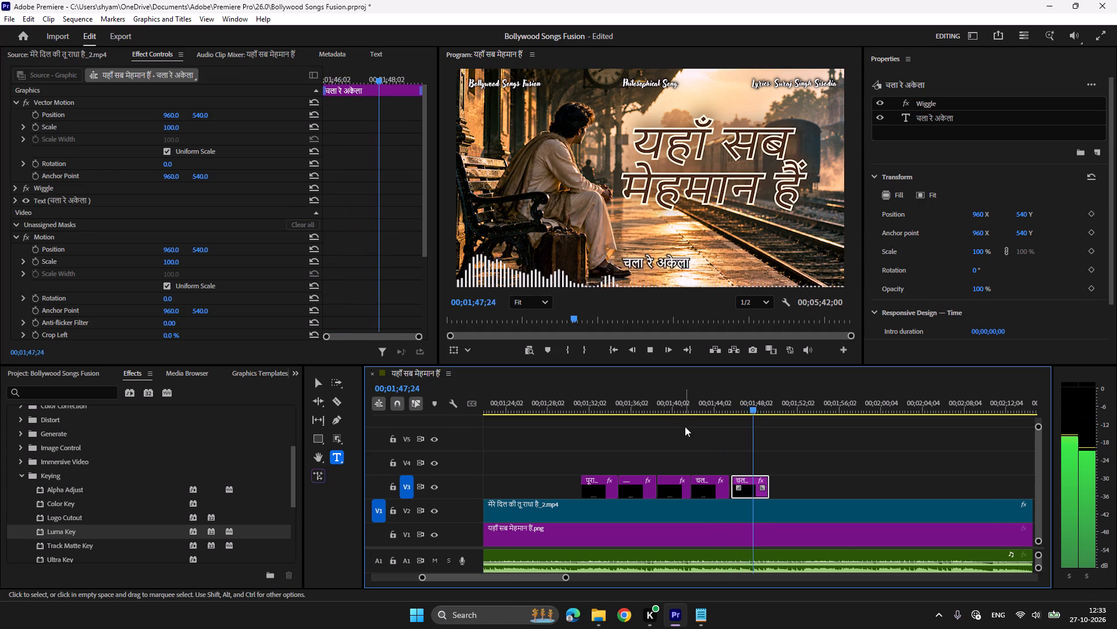
pyautogui.press('space')
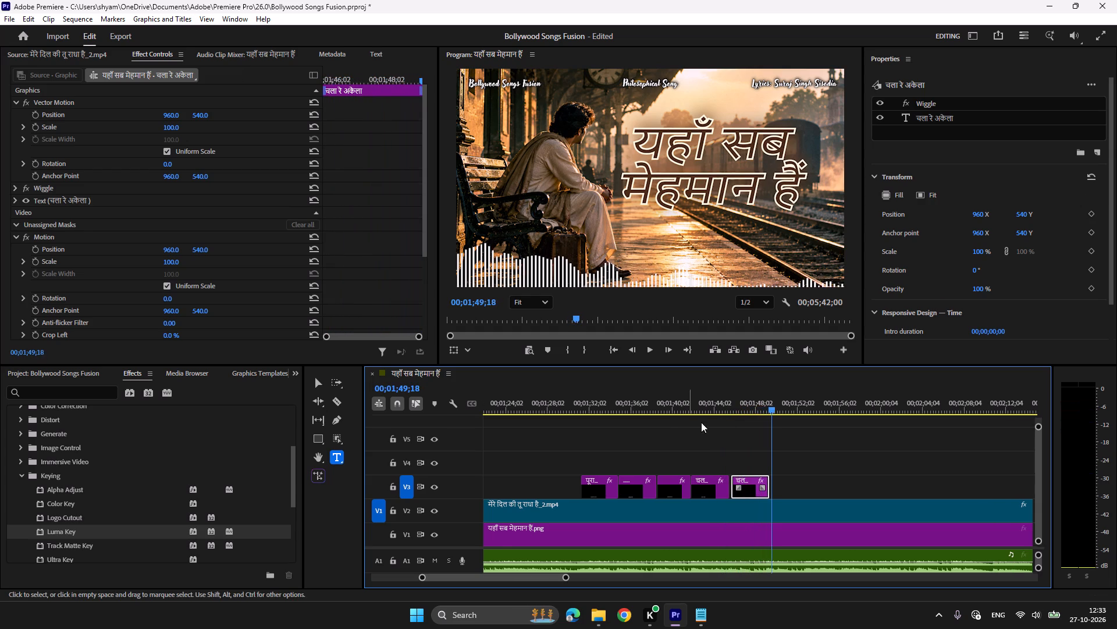
pyautogui.click(763, 407)
pyautogui.press('space')
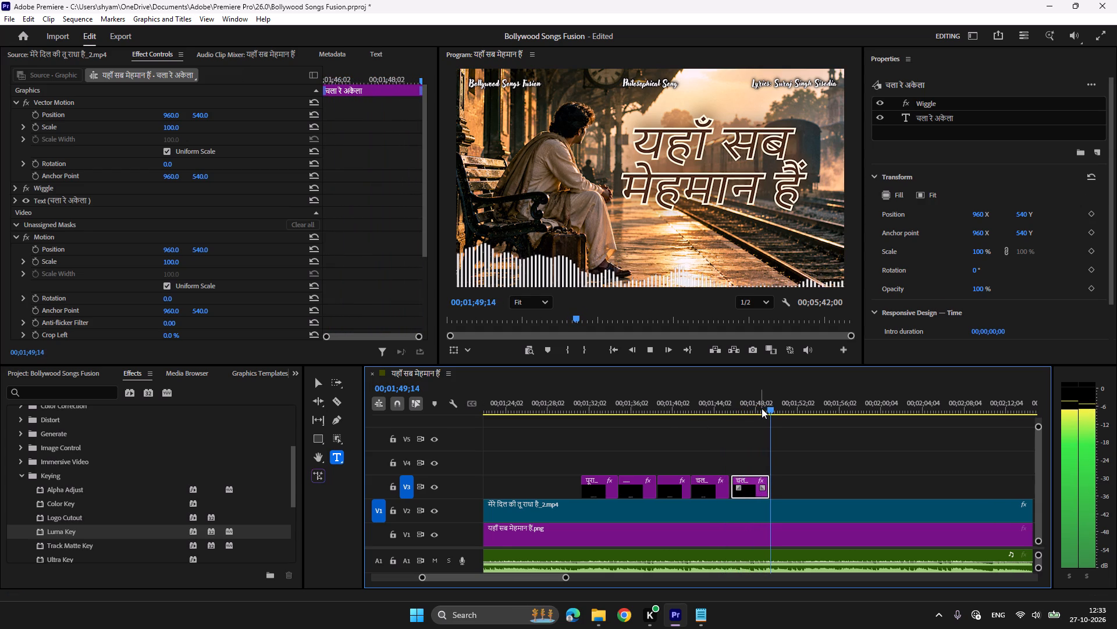
pyautogui.press('space')
pyautogui.click(762, 408)
pyautogui.press('space')
pyautogui.press('space')
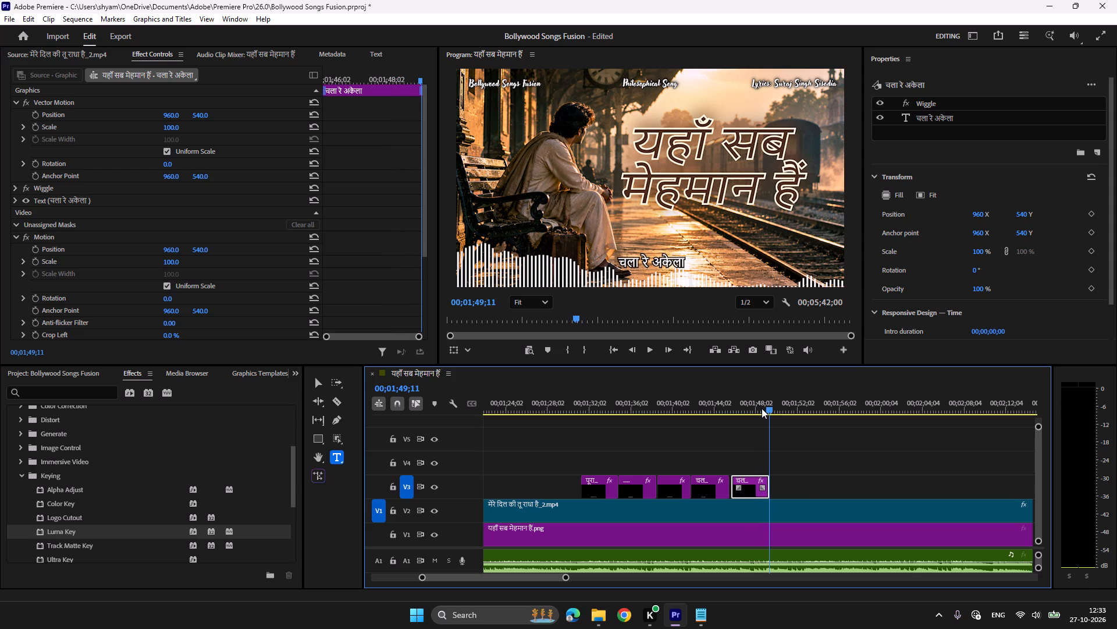
pyautogui.hotkey('ctrl', 'c')
pyautogui.hotkey('ctrl', 'v')
# Find where the verse restarts and paste copies of its six lyric clips, starting with पूरा हुआ खेल, on V3 at 00;01;53;00.
pyautogui.click(770, 408)
pyautogui.press('space')
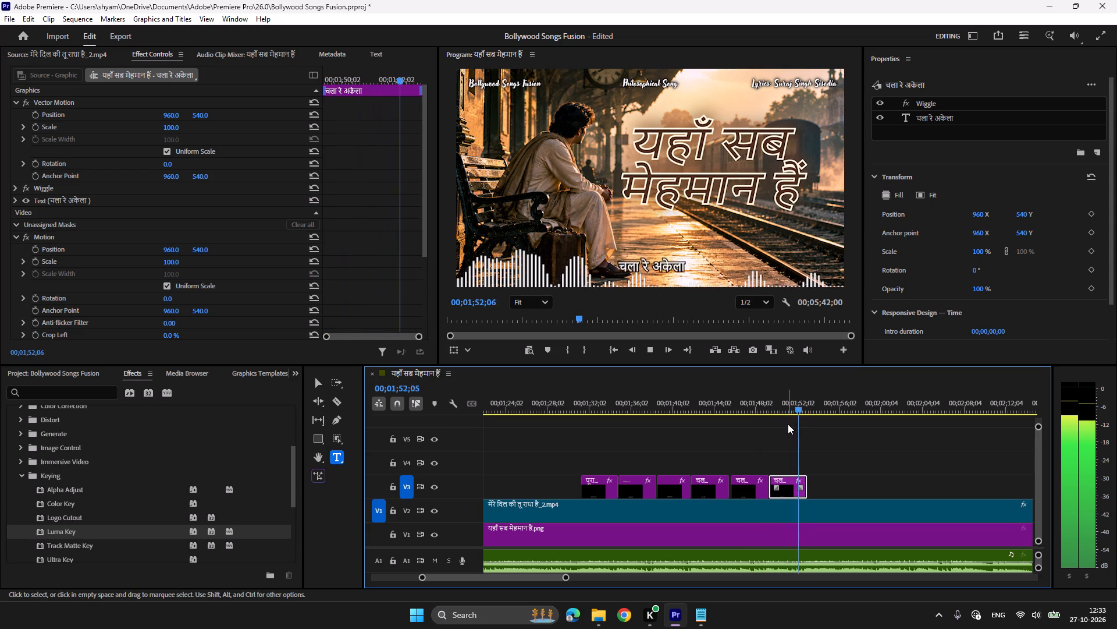
pyautogui.press('space')
pyautogui.click(801, 404)
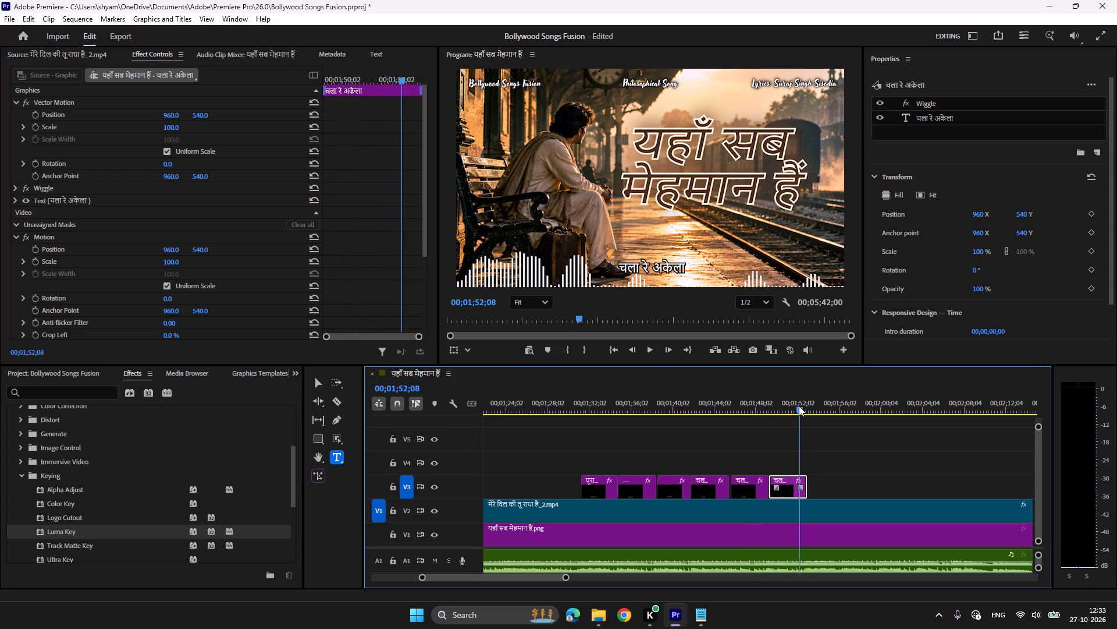
pyautogui.press('space')
pyautogui.press('space')
pyautogui.click(799, 409)
pyautogui.press('space')
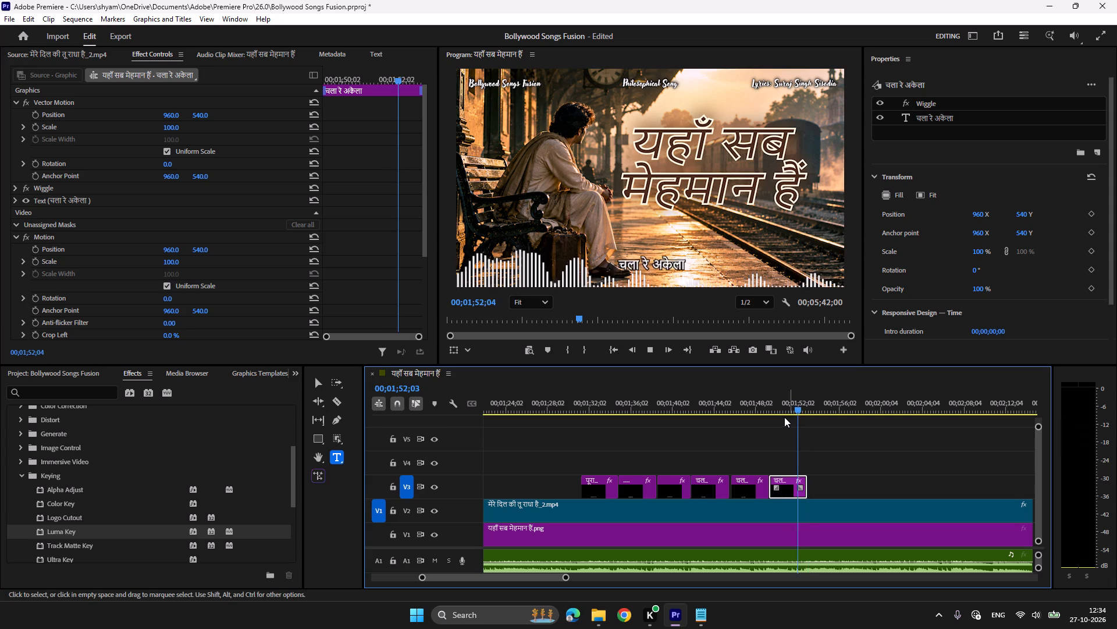
pyautogui.press('space')
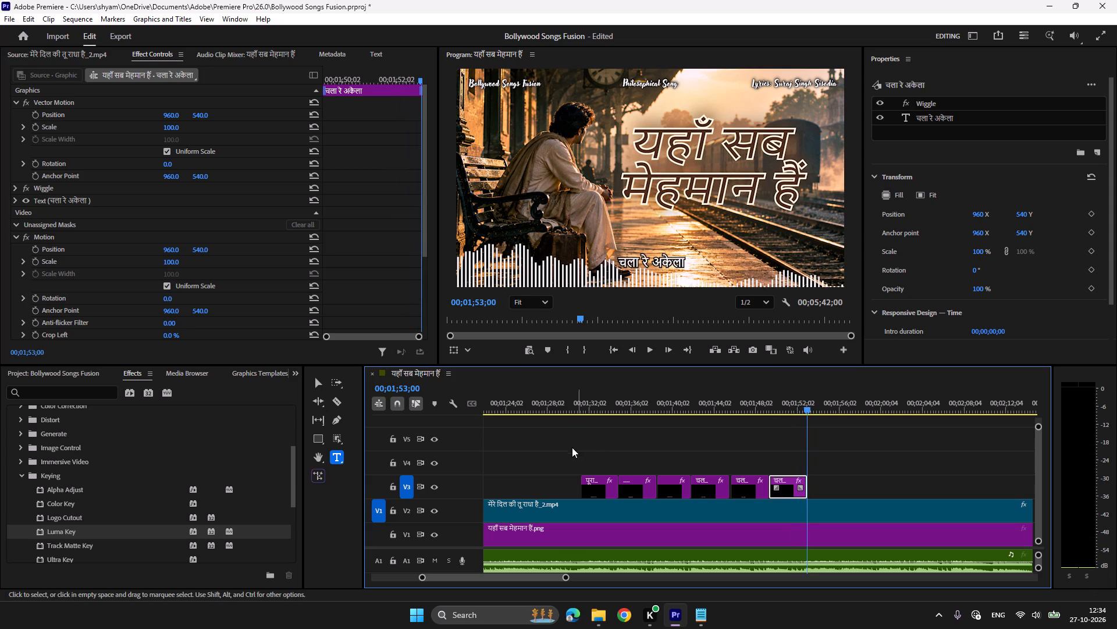
pyautogui.moveTo(566, 445); pyautogui.dragTo(776, 483)
pyautogui.hotkey('ctrl', 'c')
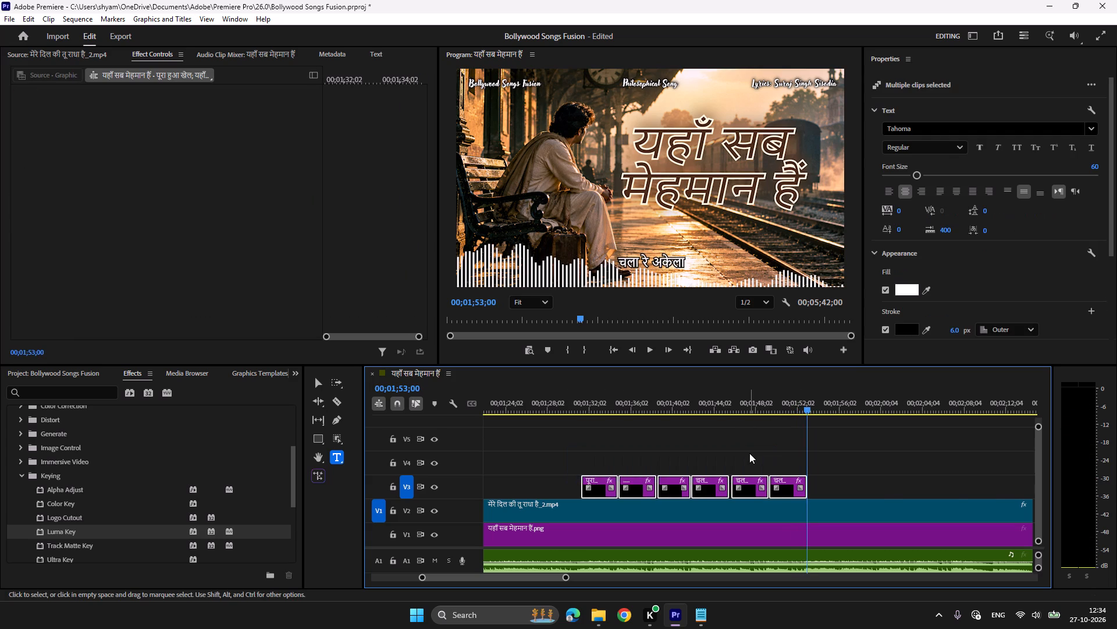
pyautogui.hotkey('ctrl', 'v')
# Preview the pasted verse clips against the vocals and delete the last चला रे अकेला copy on V3.
pyautogui.click(794, 406)
pyautogui.press('space')
pyautogui.scroll(-4, 798, 420)
pyautogui.scroll(1, 791, 426)
pyautogui.scroll(-7, 782, 429)
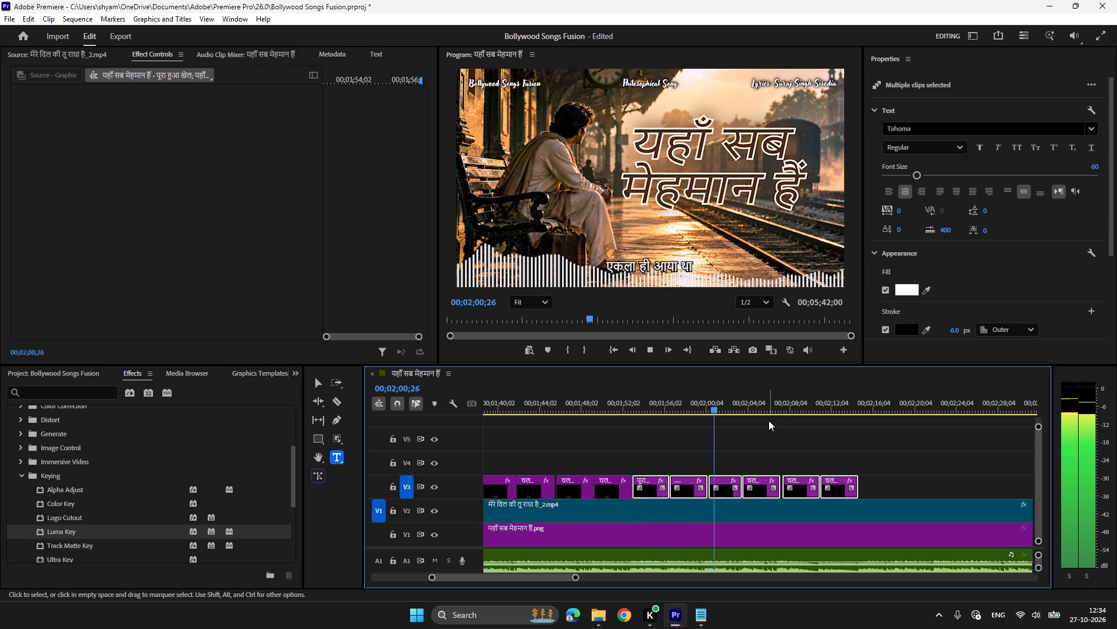
pyautogui.scroll(-3, 769, 420)
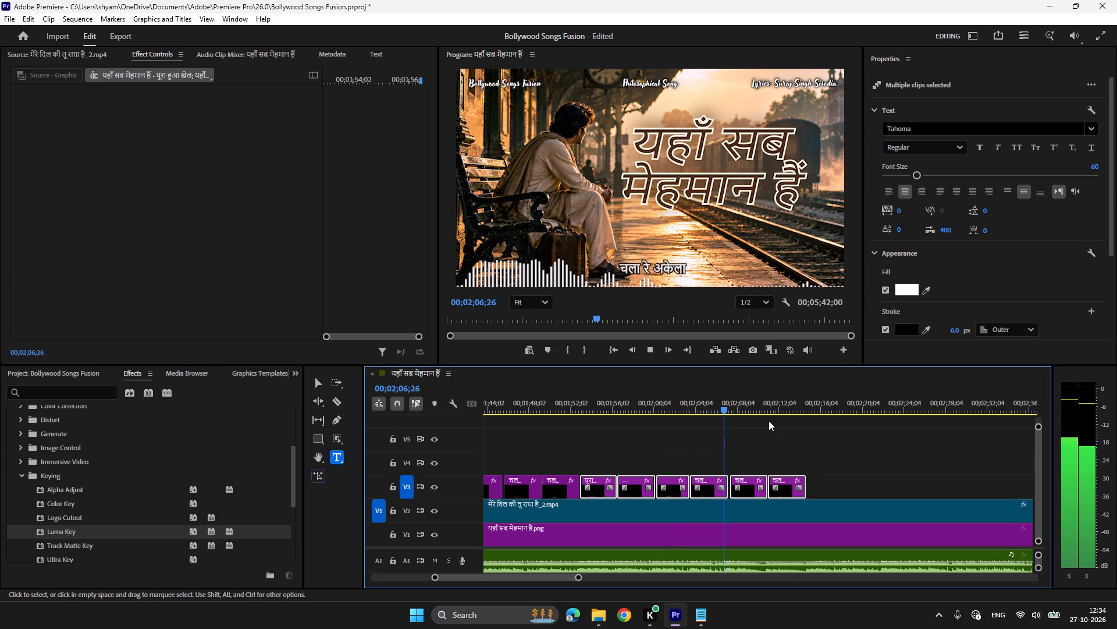
pyautogui.press('space')
pyautogui.click(821, 434)
pyautogui.moveTo(847, 486); pyautogui.dragTo(844, 480)
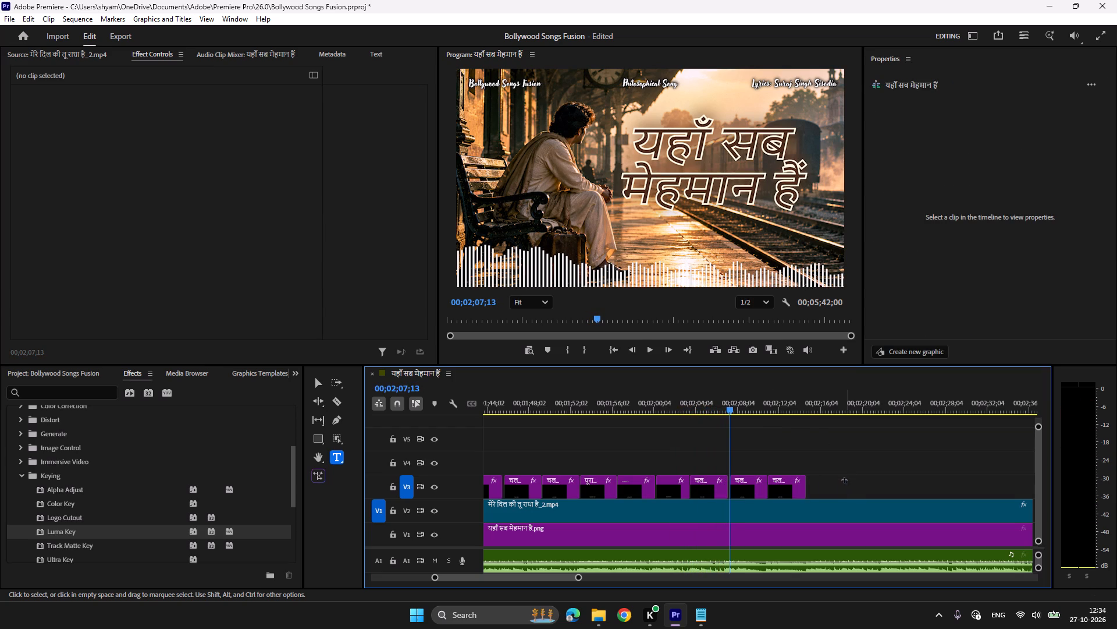
pyautogui.moveTo(844, 480); pyautogui.dragTo(770, 461)
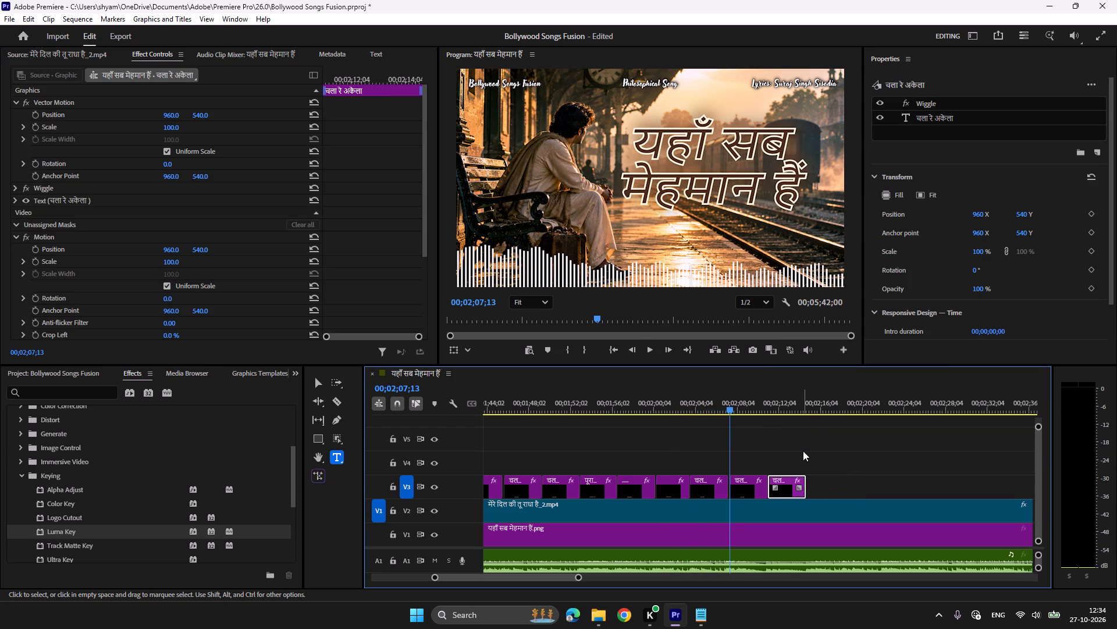
pyautogui.press('Delete')
# Replay the verse's end near 00;02;07;10 and replace the final चला रे अकेला clip's text with जाएगा कहाँ रे पंछी from the Notepad lyrics.
pyautogui.click(723, 404)
pyautogui.press('space')
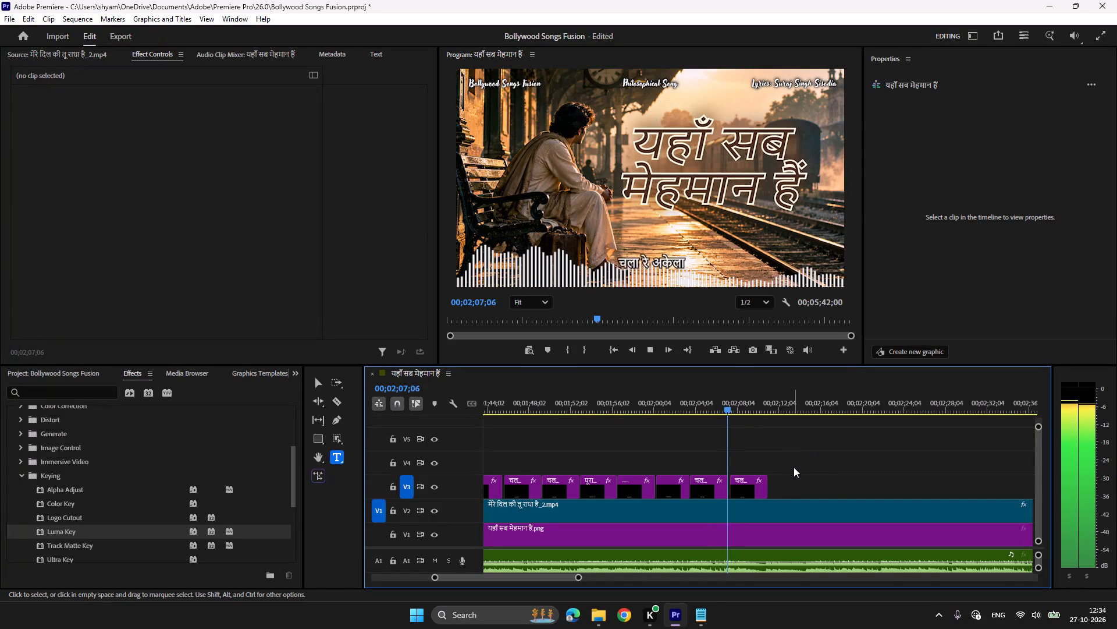
pyautogui.press('space')
pyautogui.click(724, 404)
pyautogui.press('space')
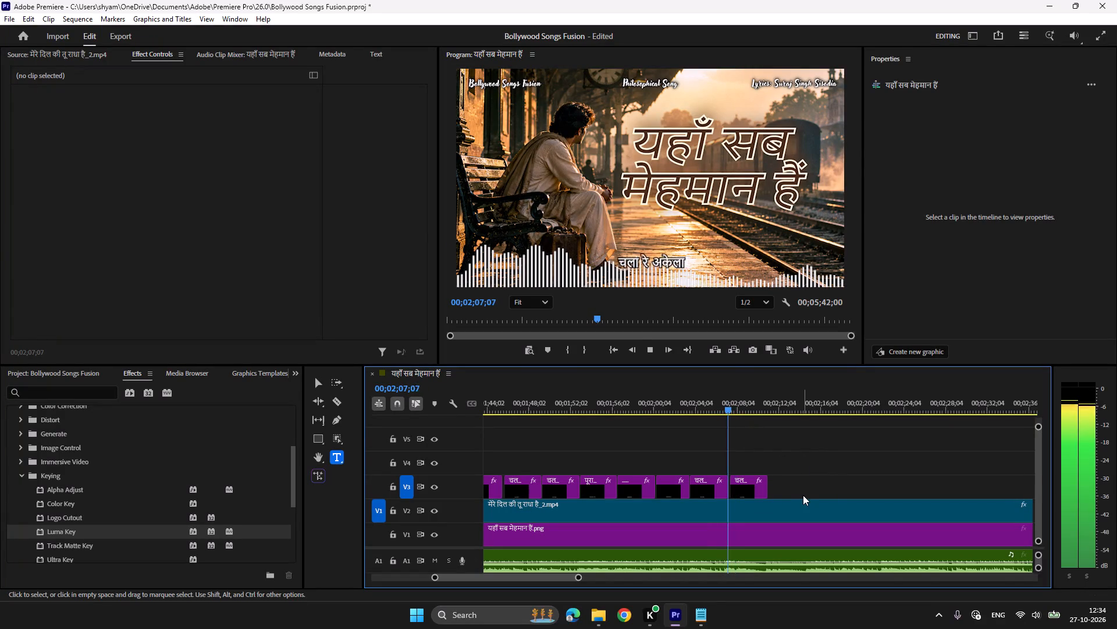
pyautogui.press('space')
pyautogui.click(748, 491)
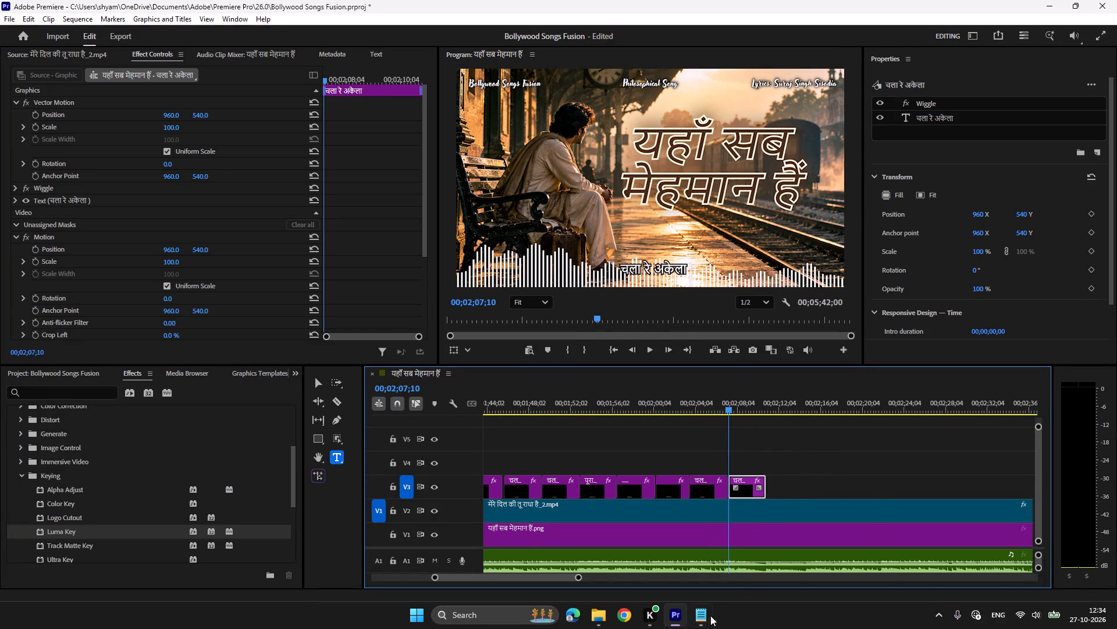
pyautogui.click(705, 619)
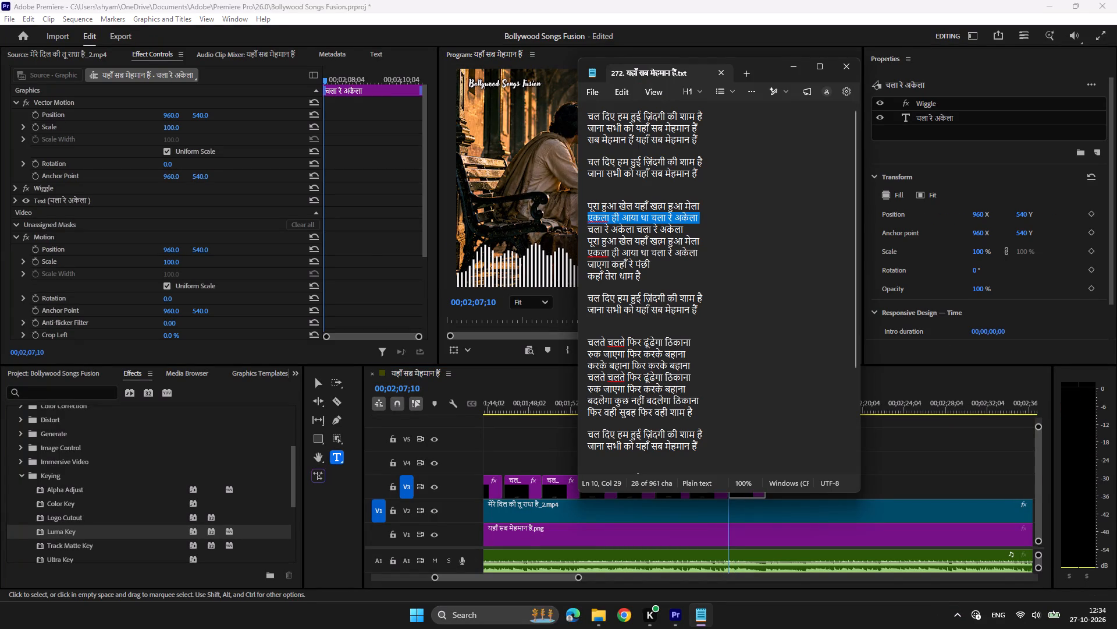
pyautogui.moveTo(654, 262); pyautogui.dragTo(568, 263)
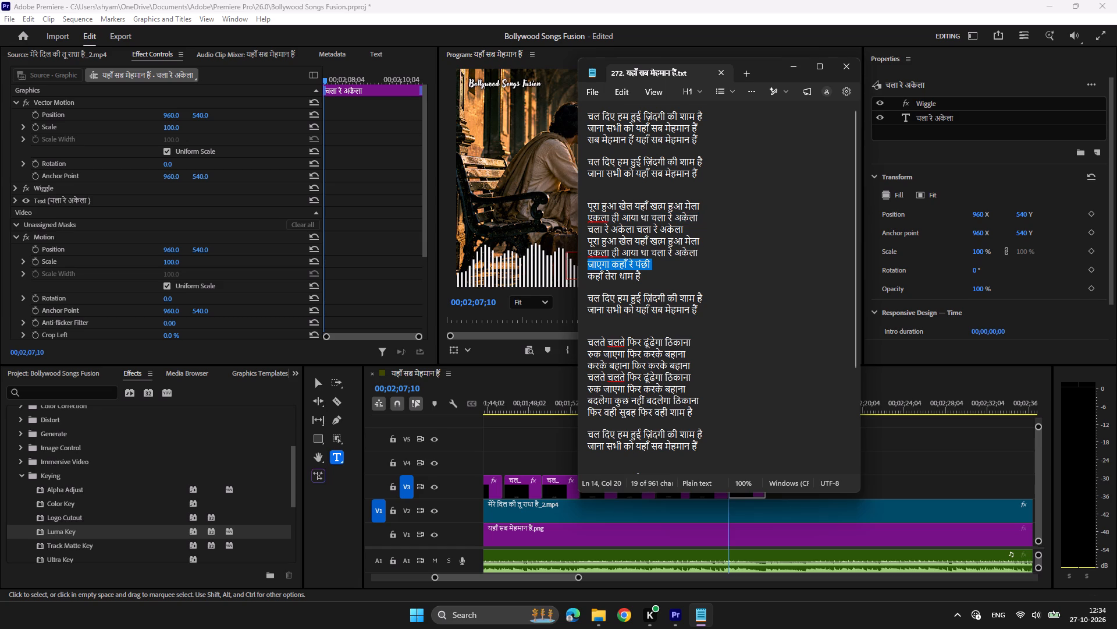
pyautogui.hotkey('ctrl', 'c')
pyautogui.click(680, 620)
pyautogui.click(746, 404)
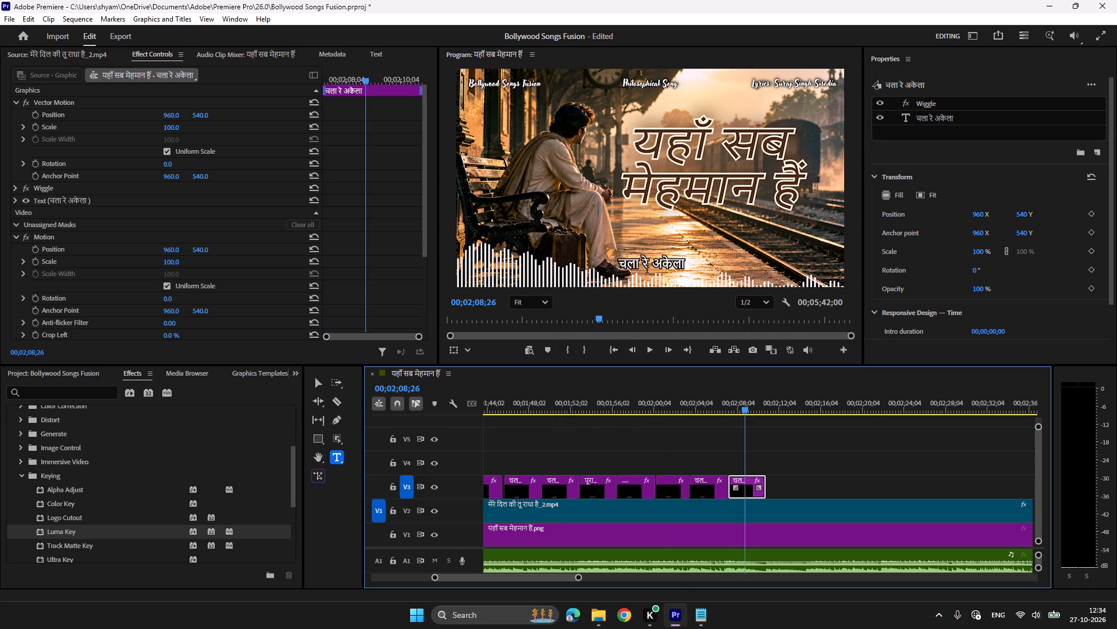
pyautogui.click(653, 267)
pyautogui.hotkey('ctrl', 'a')
pyautogui.hotkey('ctrl', 'v')
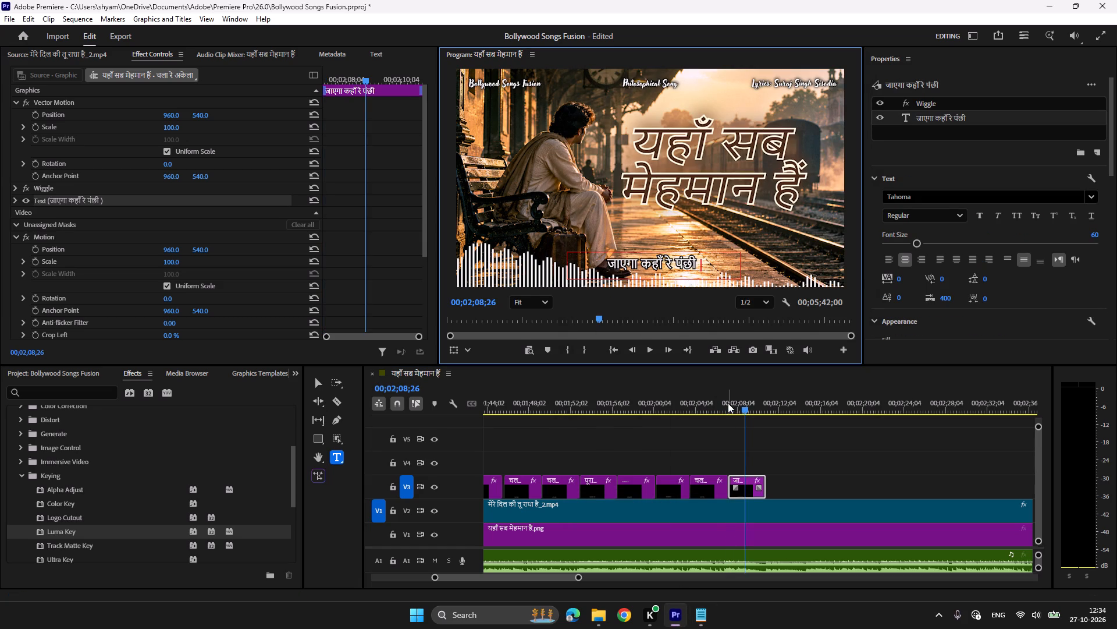
# Play the जाएगा कहाँ रे पंछी clip and paste a copy of it on V3 at about 00;02;11;01.
pyautogui.click(728, 403)
pyautogui.press('space')
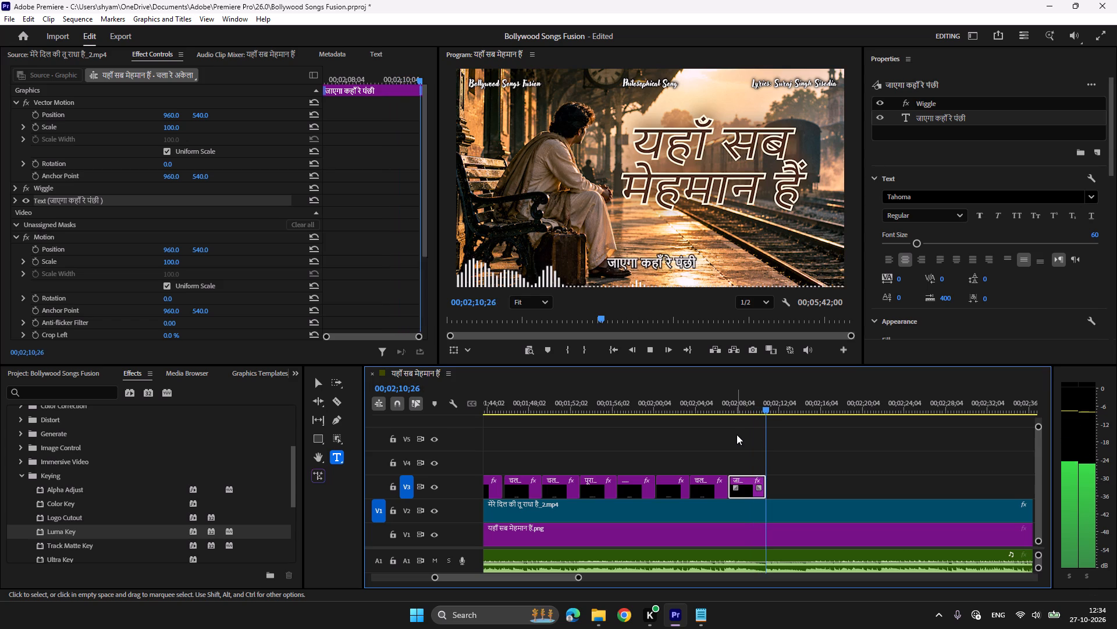
pyautogui.press('space')
pyautogui.press('space')
pyautogui.press('space')
pyautogui.hotkey('ctrl', 'c')
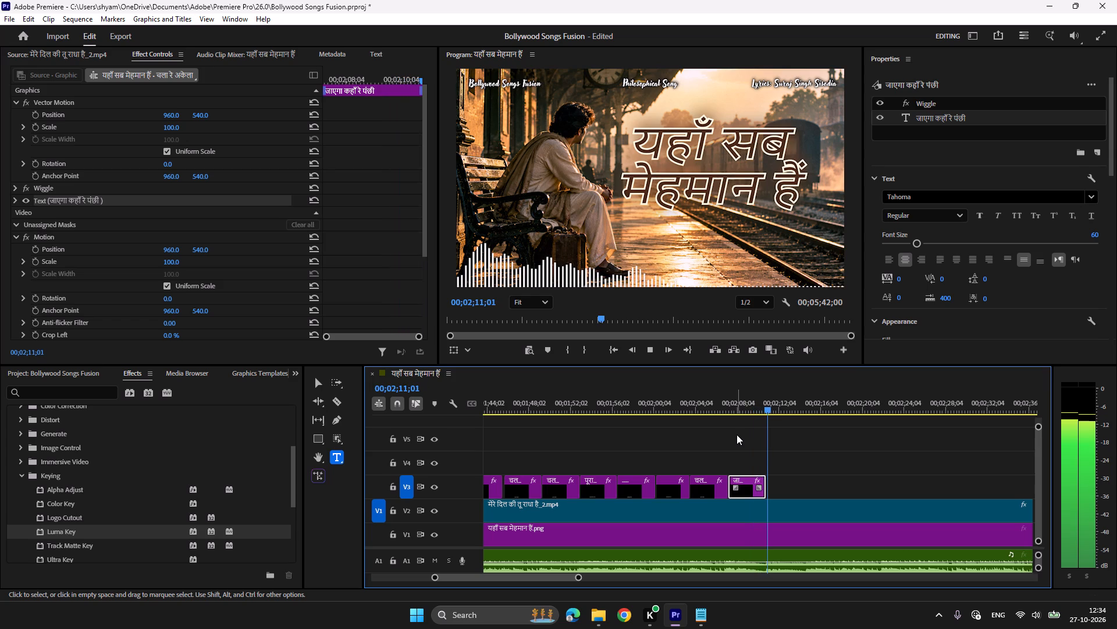
pyautogui.hotkey('ctrl', 'v')
# Replace the copied clip's text with कहाँ तेरा धाम है from the Notepad lyrics and play it to check its timing.
pyautogui.click(700, 616)
pyautogui.moveTo(649, 275); pyautogui.dragTo(590, 277)
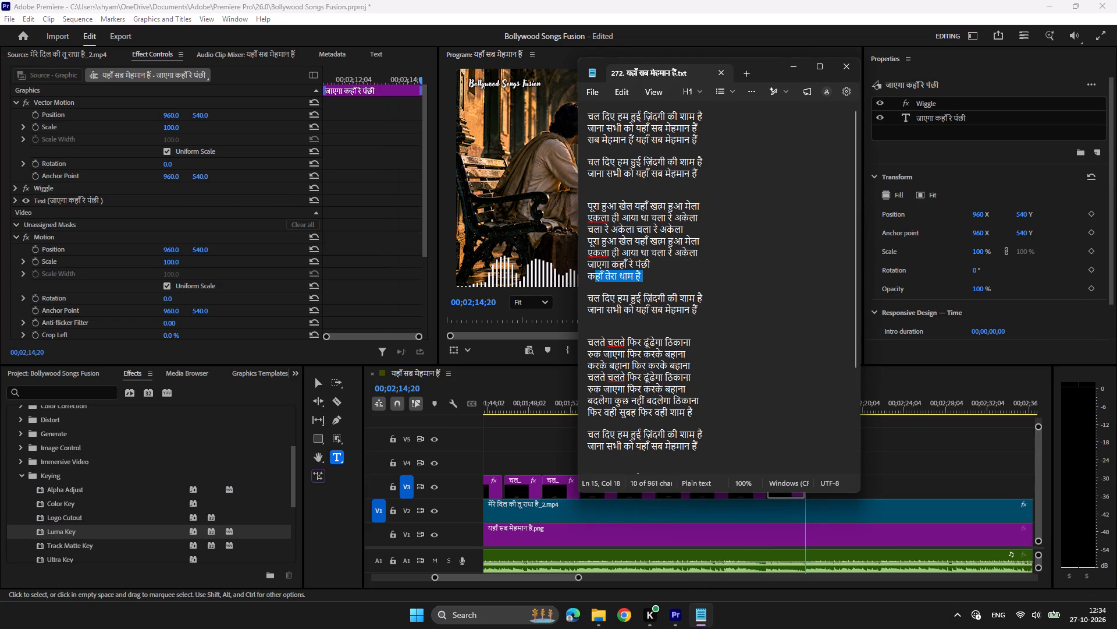
pyautogui.moveTo(590, 277); pyautogui.dragTo(558, 278)
pyautogui.hotkey('ctrl', 'c')
pyautogui.click(667, 612)
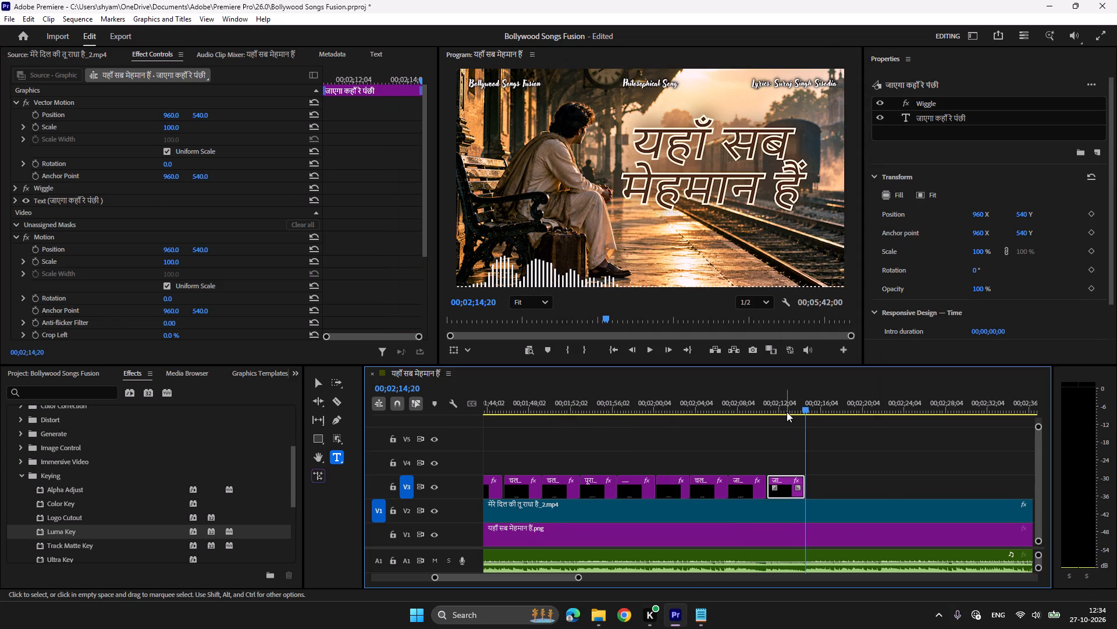
pyautogui.click(786, 405)
pyautogui.click(651, 263)
pyautogui.hotkey('ctrl', 'a')
pyautogui.hotkey('ctrl', 'v')
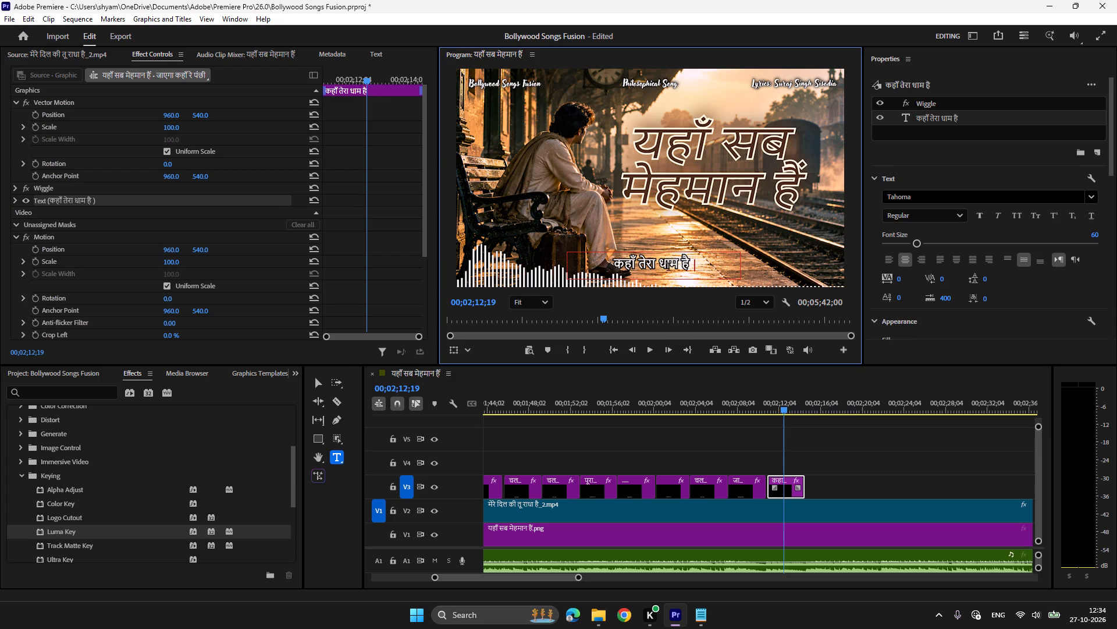
pyautogui.click(760, 402)
pyautogui.press('space')
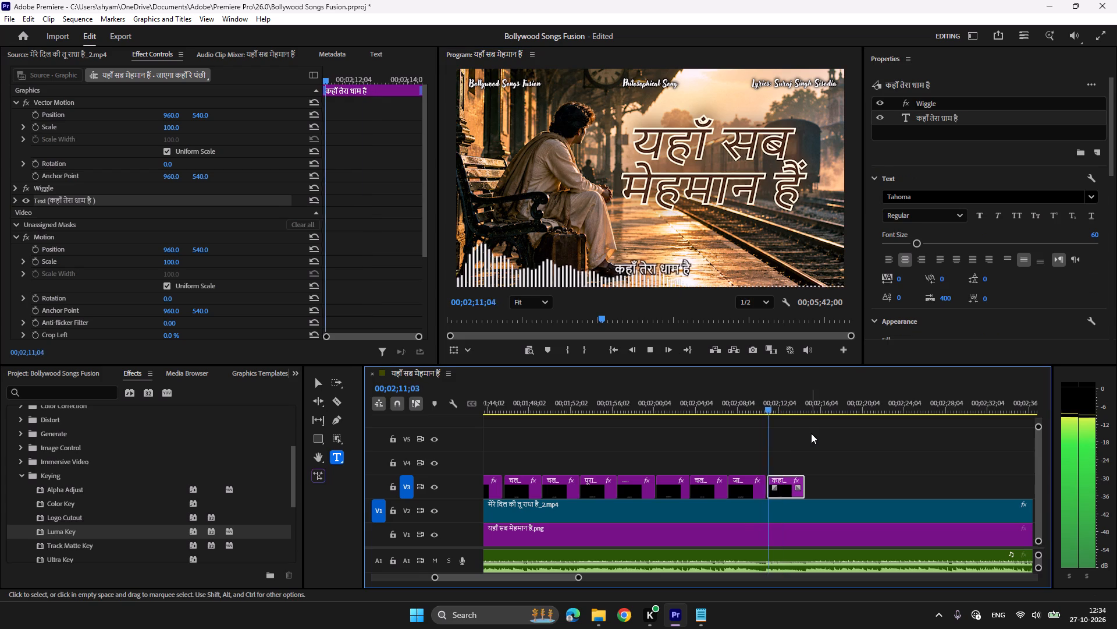
pyautogui.scroll(-2, 811, 433)
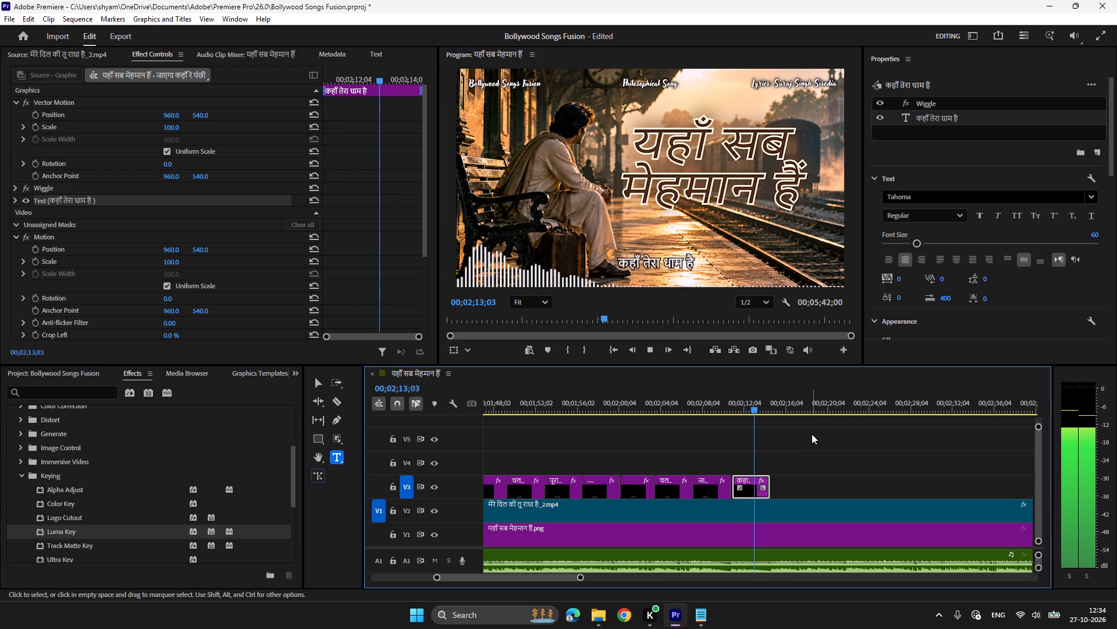
pyautogui.press('space')
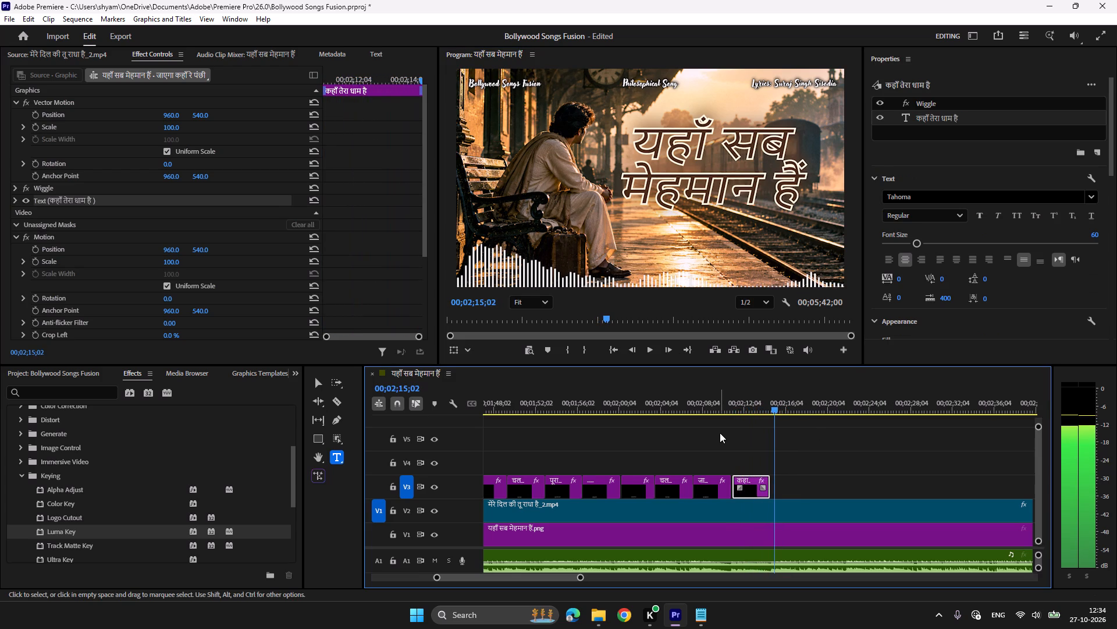
# Locate the chorus start and paste copies of the four earlier chorus clips, starting with चल दिए हम, on V3 at 00;02;14;28.
pyautogui.click(767, 408)
pyautogui.press('space')
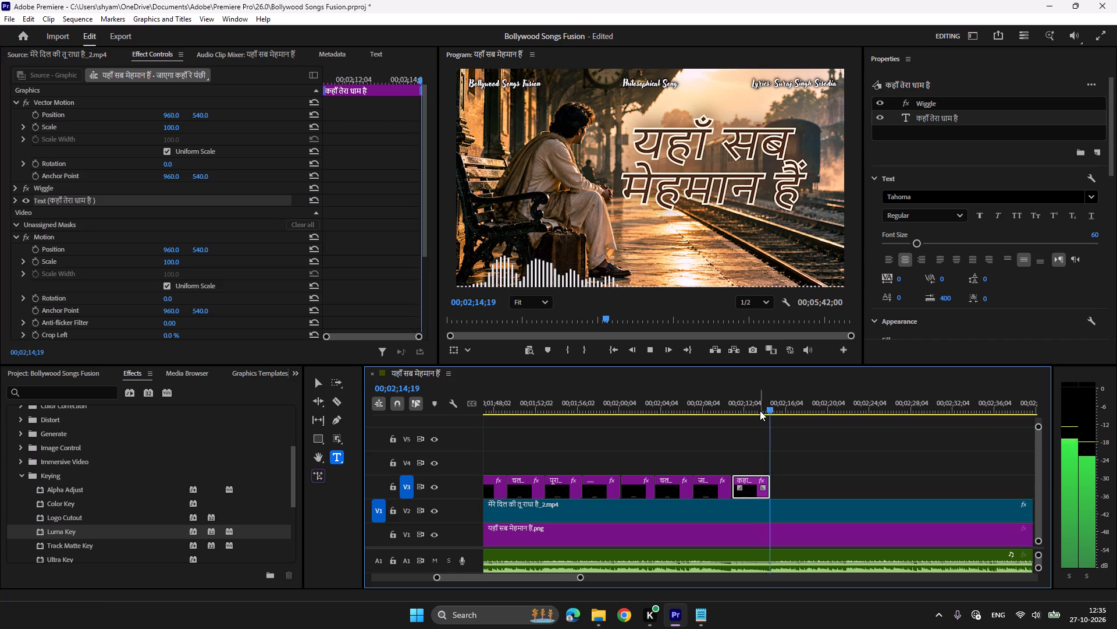
pyautogui.press('space')
pyautogui.scroll(4, 748, 426)
pyautogui.scroll(-1, 748, 426)
pyautogui.scroll(7, 748, 426)
pyautogui.scroll(-1, 748, 426)
pyautogui.scroll(17, 748, 426)
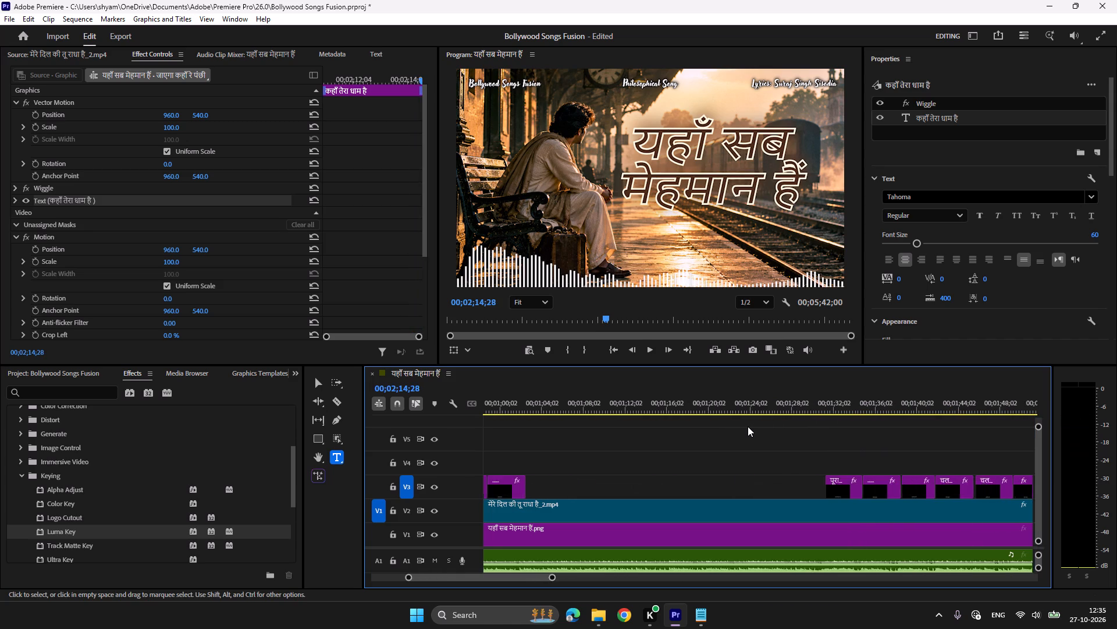
pyautogui.scroll(14, 748, 426)
pyautogui.moveTo(748, 485); pyautogui.dragTo(603, 452)
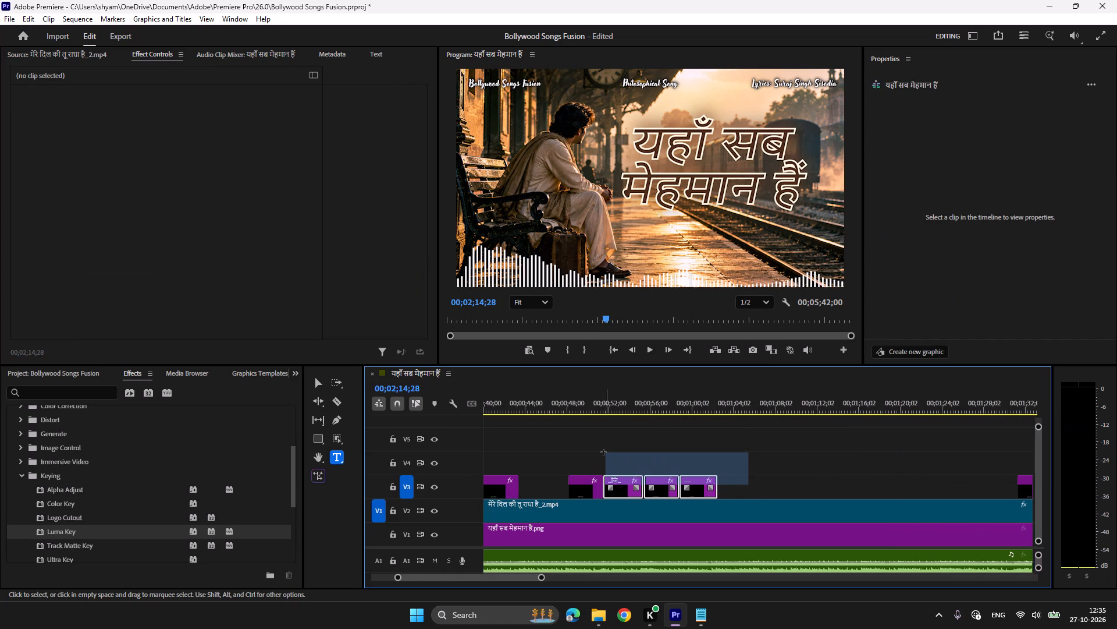
pyautogui.moveTo(603, 452); pyautogui.dragTo(583, 453)
pyautogui.hotkey('ctrl', 'c')
pyautogui.hotkey('ctrl', 'v')
# Play the pasted chorus clips to check their timing, save the project and resume playback.
pyautogui.click(609, 406)
pyautogui.press('space')
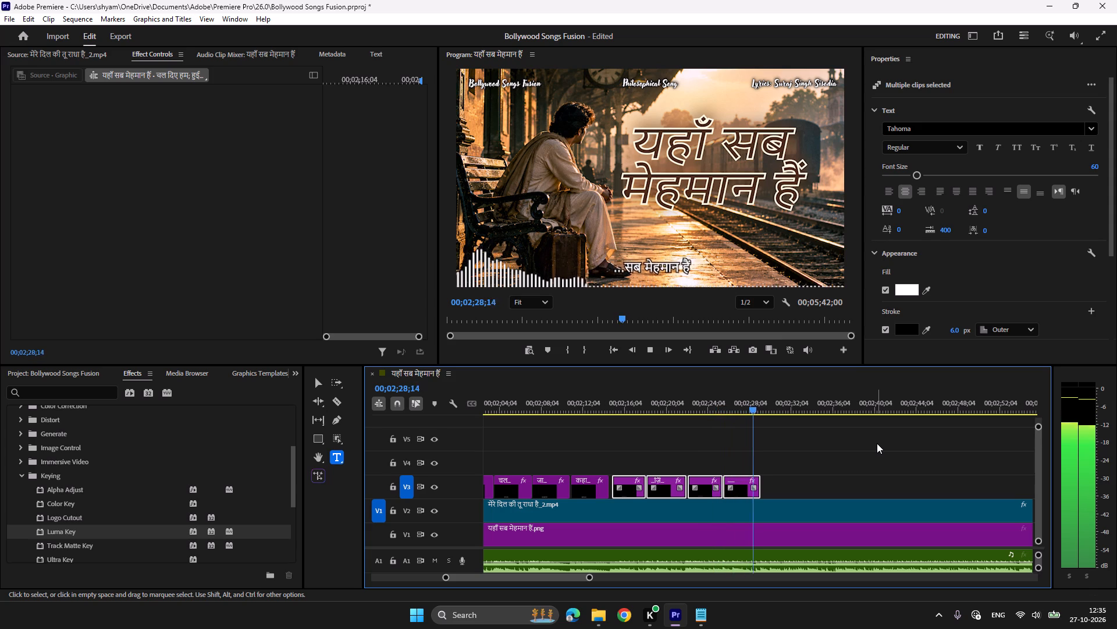
pyautogui.hotkey('ctrl', 's')
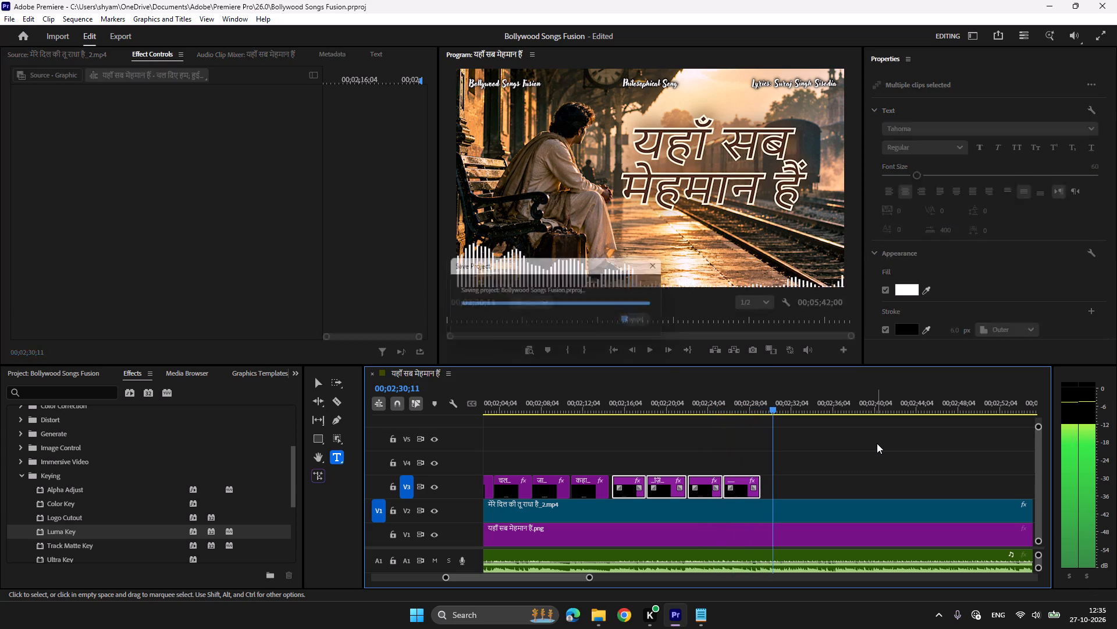
pyautogui.press('space')
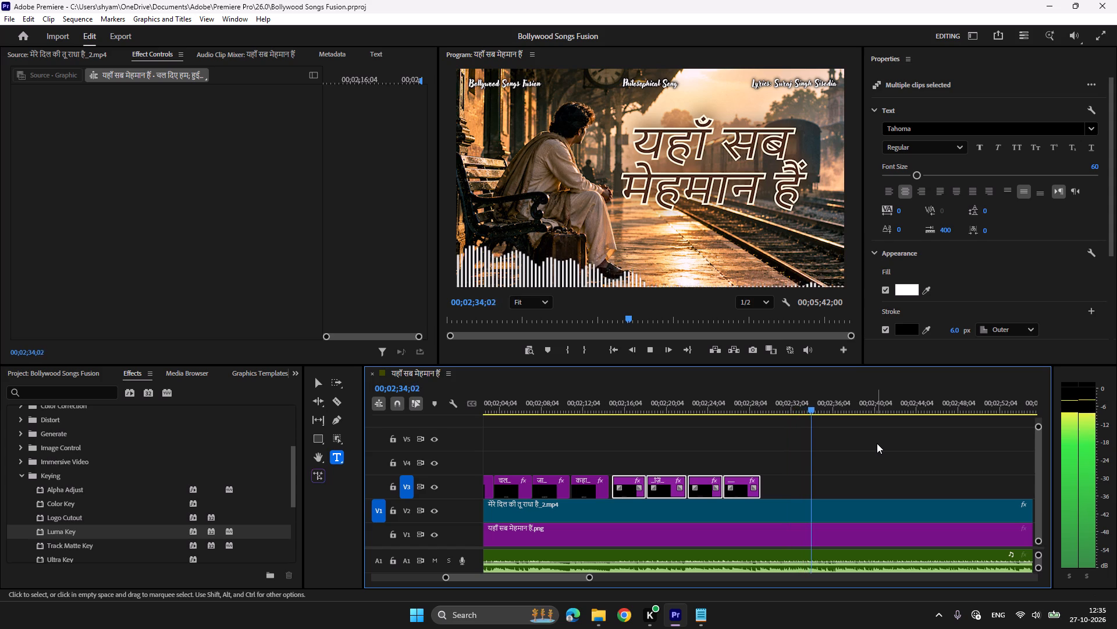
# Copy the last …सब मेहमान हैं chorus clip, play on to the next verse's start and paste it on V3 at about 00;02;51;08.
pyautogui.click(877, 443)
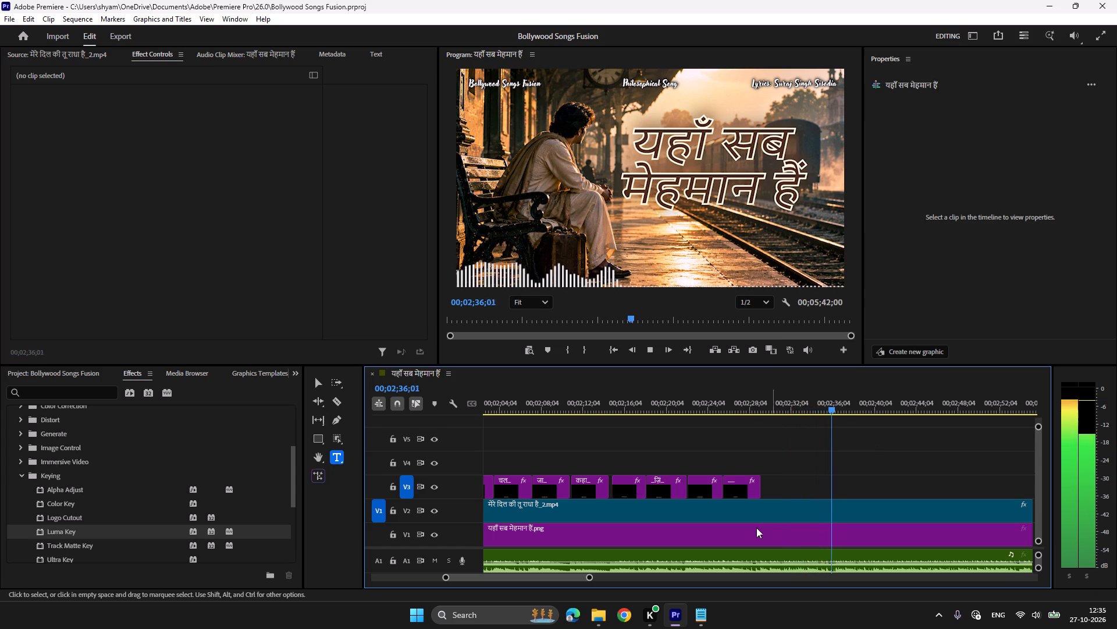
pyautogui.click(744, 491)
pyautogui.hotkey('ctrl', 'c')
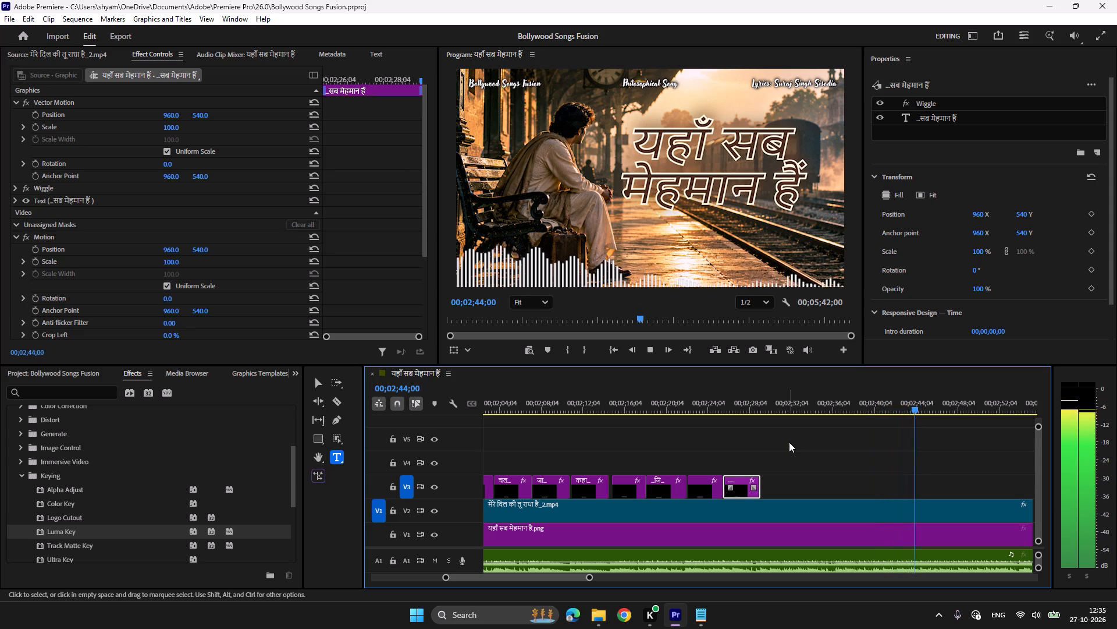
pyautogui.press('space')
pyautogui.press('space')
pyautogui.scroll(1, 789, 442)
pyautogui.scroll(-1, 789, 442)
pyautogui.scroll(1, 789, 442)
pyautogui.scroll(-9, 789, 442)
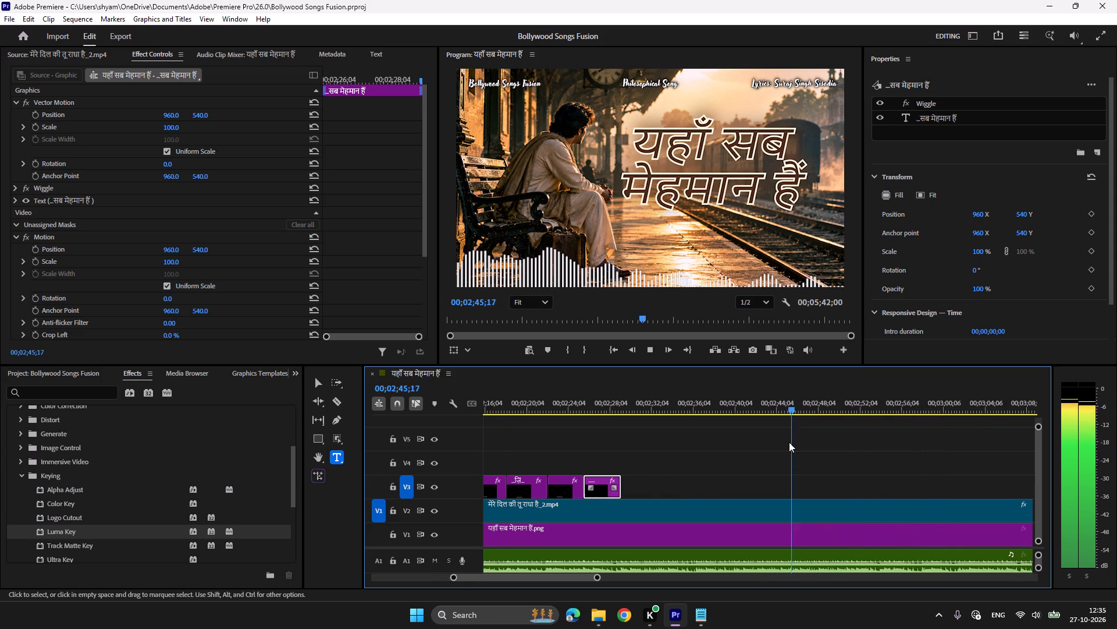
pyautogui.scroll(-5, 789, 442)
pyautogui.scroll(1, 761, 458)
pyautogui.scroll(-3, 761, 458)
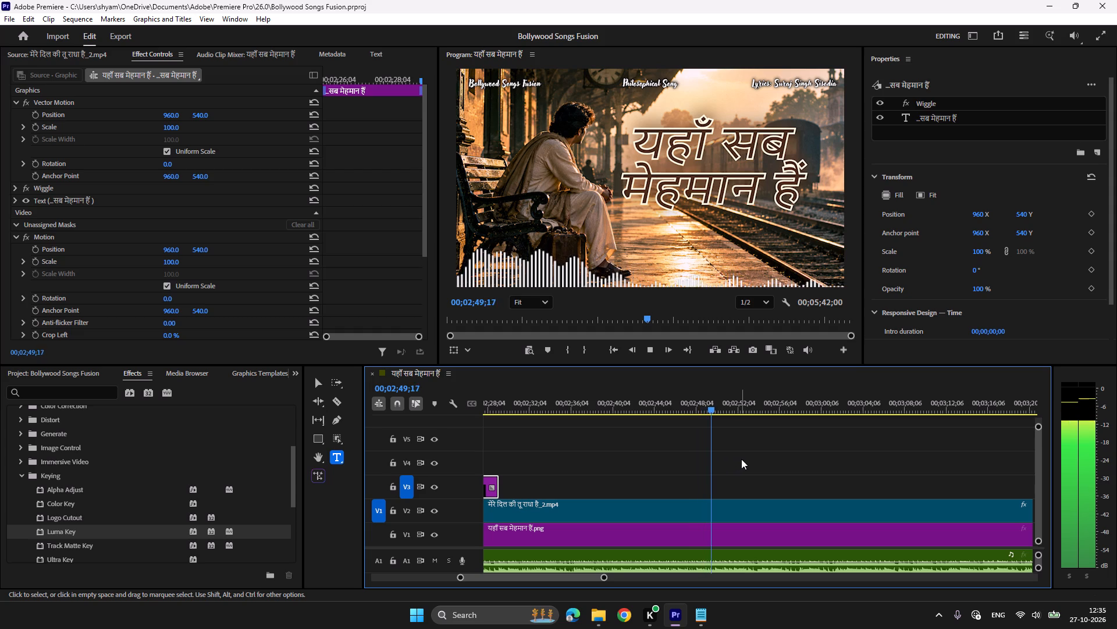
pyautogui.press('space')
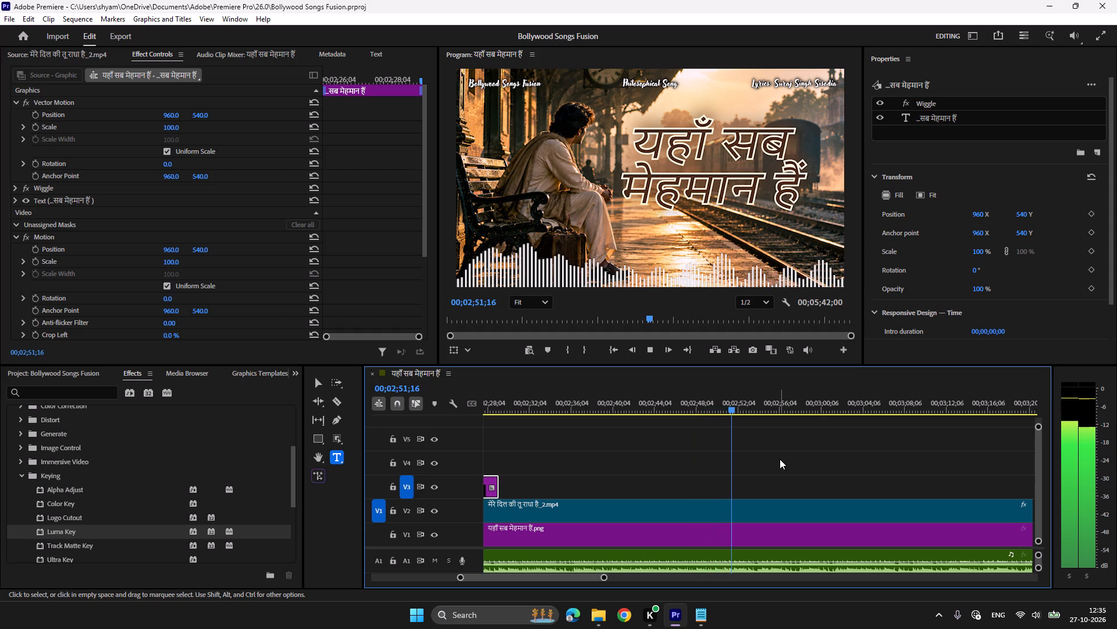
pyautogui.click(722, 398)
pyautogui.press('space')
pyautogui.press('space')
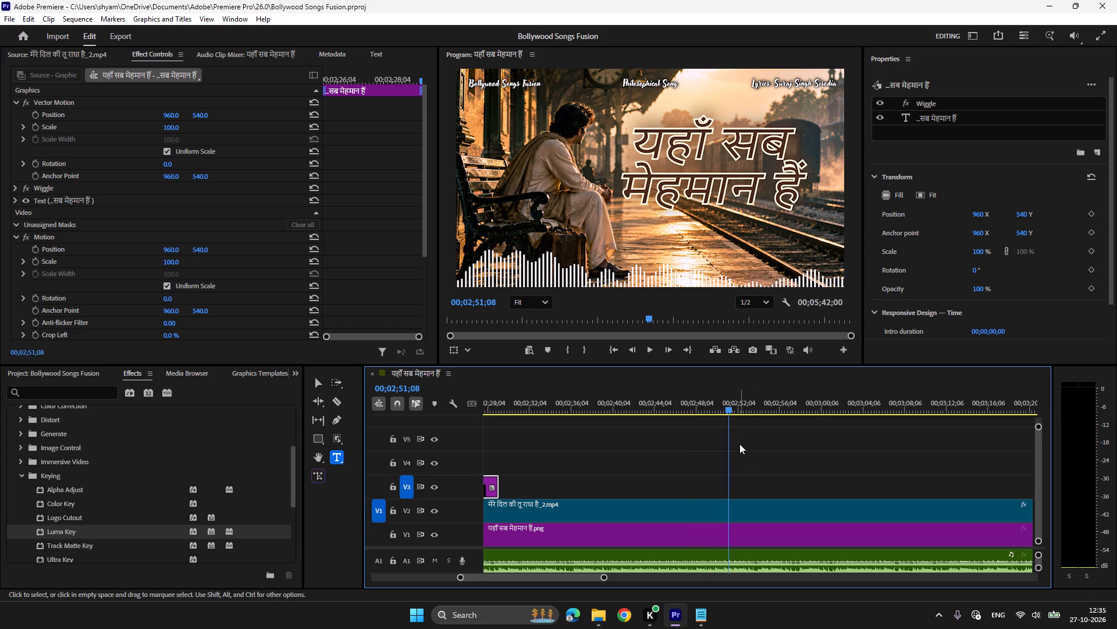
pyautogui.hotkey('ctrl', 'v')
# Replace the pasted clip's text with चलते चलते फिर ढूंढेगा ठिकाना from the Notepad lyrics.
pyautogui.click(706, 621)
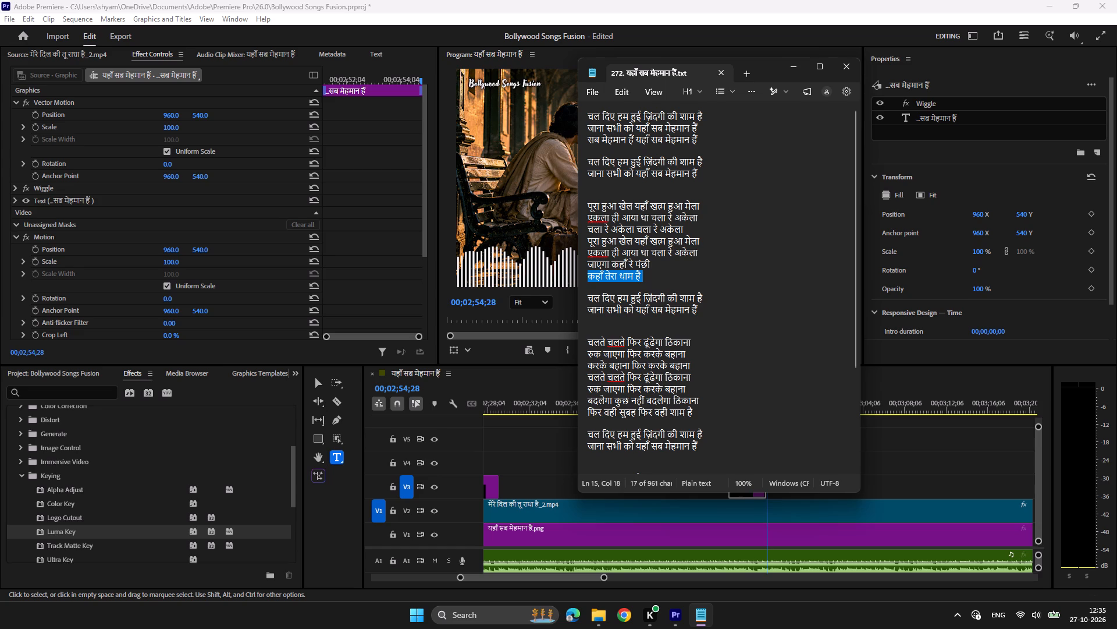
pyautogui.moveTo(693, 340); pyautogui.dragTo(560, 342)
pyautogui.hotkey('ctrl', 'c')
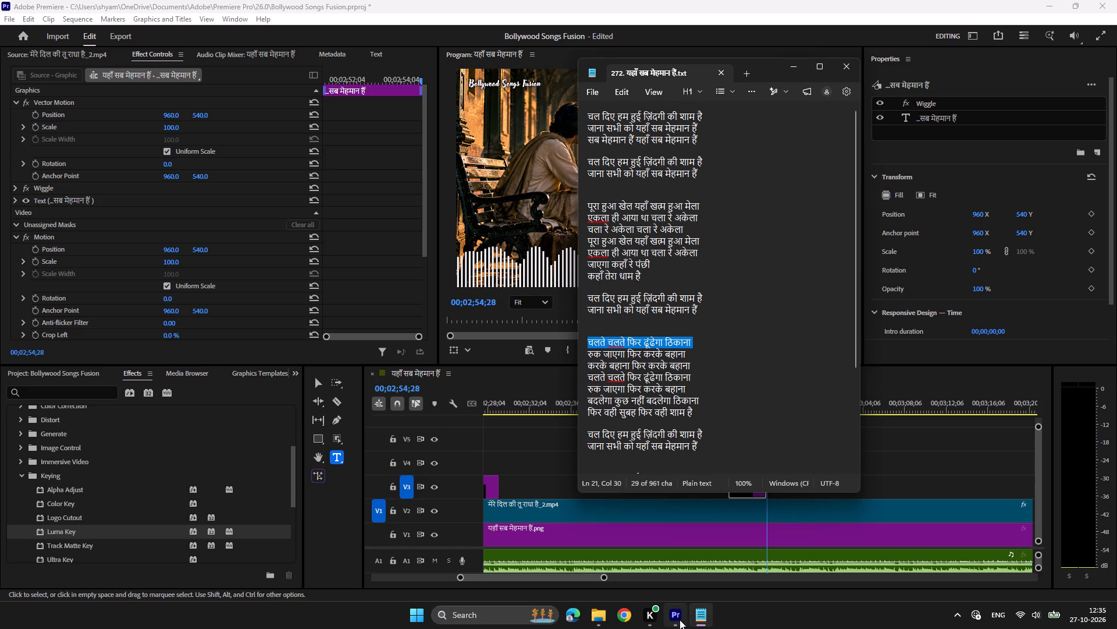
pyautogui.click(680, 620)
pyautogui.click(745, 402)
pyautogui.click(647, 264)
pyautogui.hotkey('ctrl', 'a')
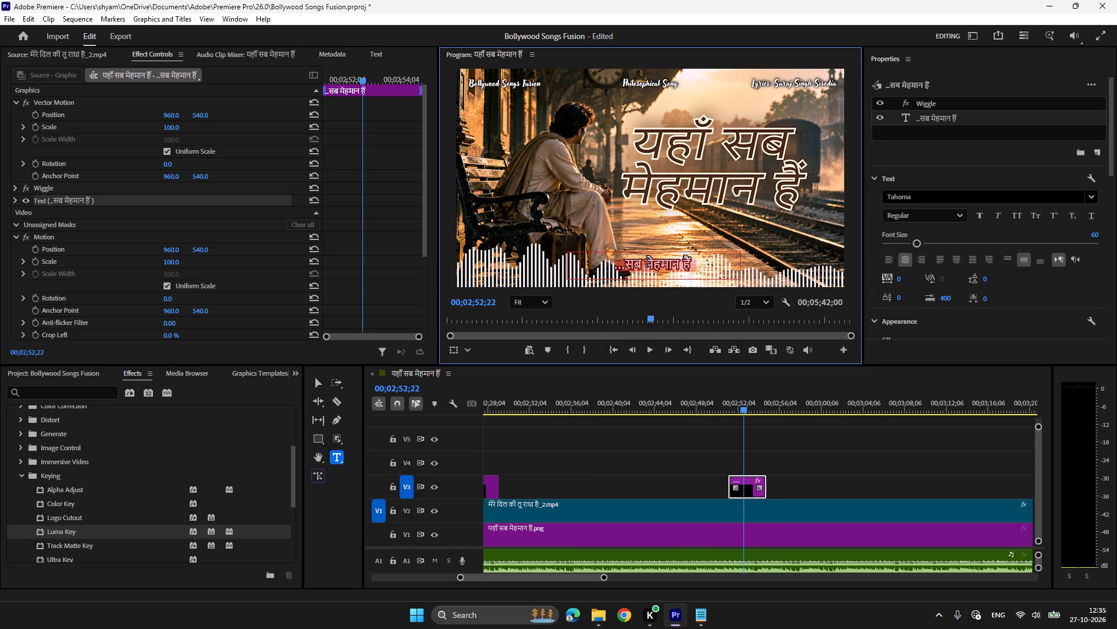
pyautogui.hotkey('ctrl', 'v')
# Play the चलते चलते फिर ढूंढेगा ठिकाना clip and extend its end to about 00;02;57.
pyautogui.click(718, 402)
pyautogui.press('space')
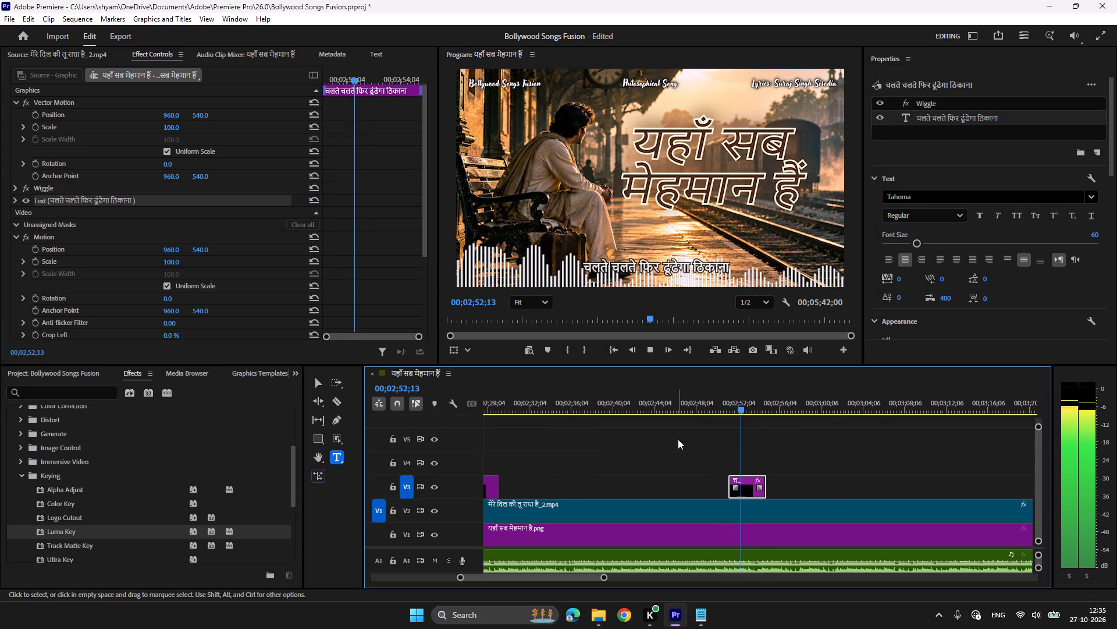
pyautogui.press('space')
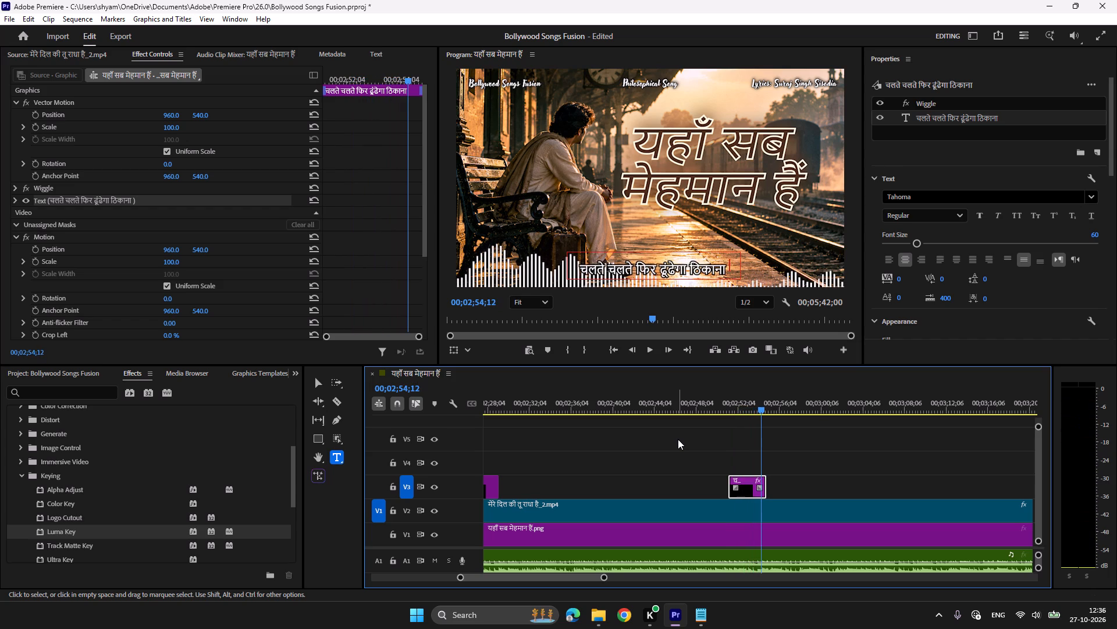
pyautogui.press('space')
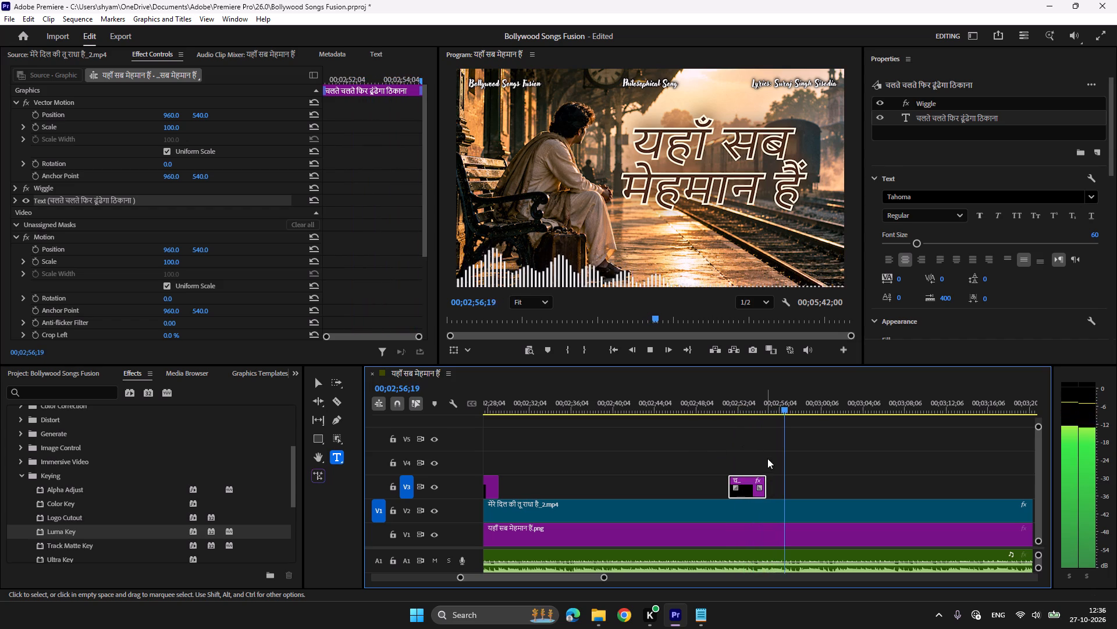
pyautogui.press('space')
pyautogui.moveTo(763, 477); pyautogui.dragTo(784, 478)
# Locate the next phrase's start, paste a copy of the verse clip on V3 at about 00;02;58;16 and play around it.
pyautogui.press('space')
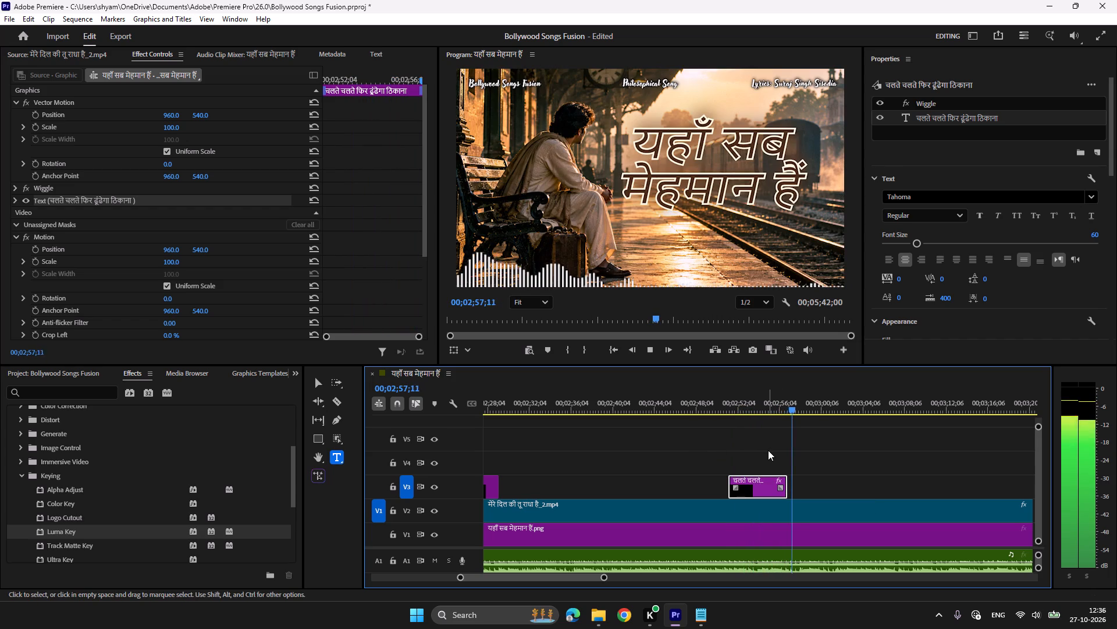
pyautogui.press('space')
pyautogui.press('space')
pyautogui.press('space')
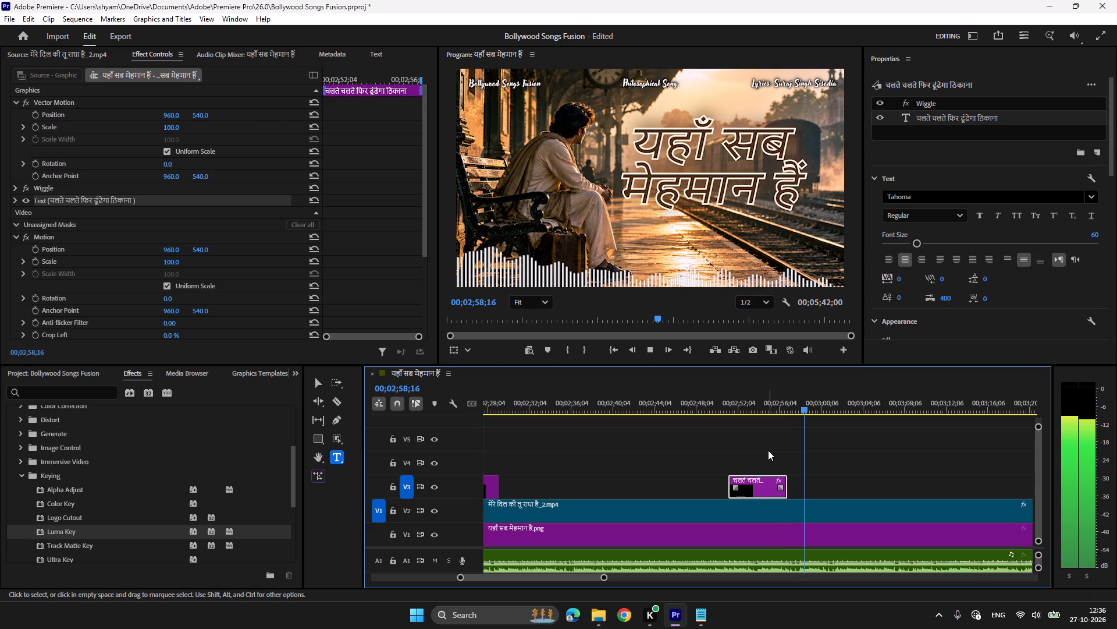
pyautogui.hotkey('ctrl', 'c')
pyautogui.hotkey('ctrl', 'v')
pyautogui.click(797, 407)
pyautogui.press('space')
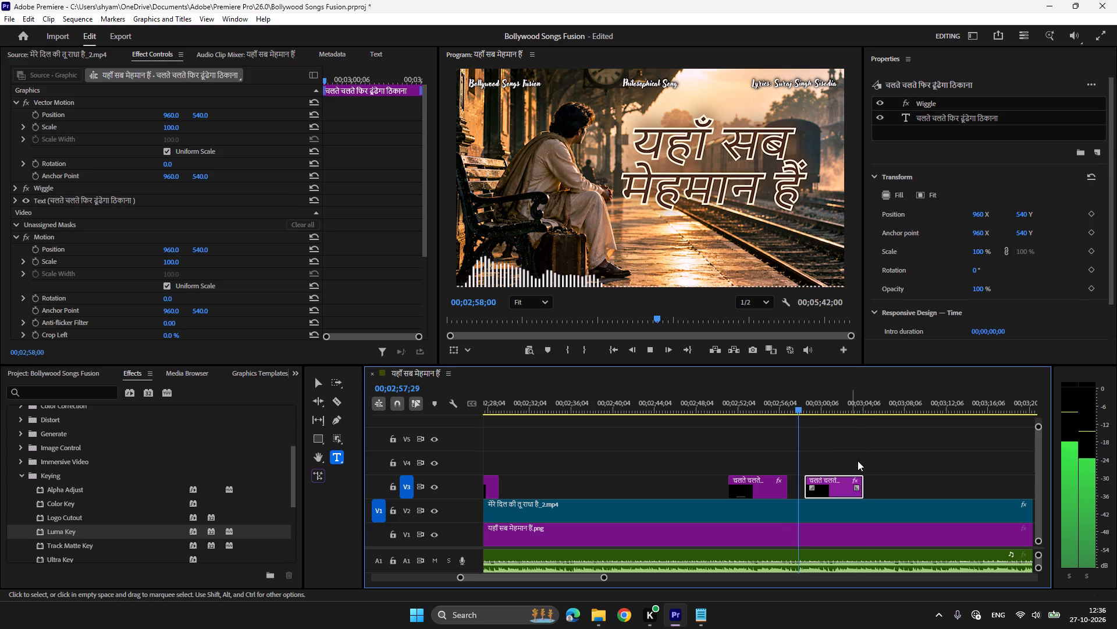
pyautogui.scroll(-4, 858, 461)
pyautogui.press('space')
# Replace the copied clip's text with रुक जाएगा फिर करके बहाना from the Notepad lyrics and play it to check its timing.
pyautogui.click(704, 620)
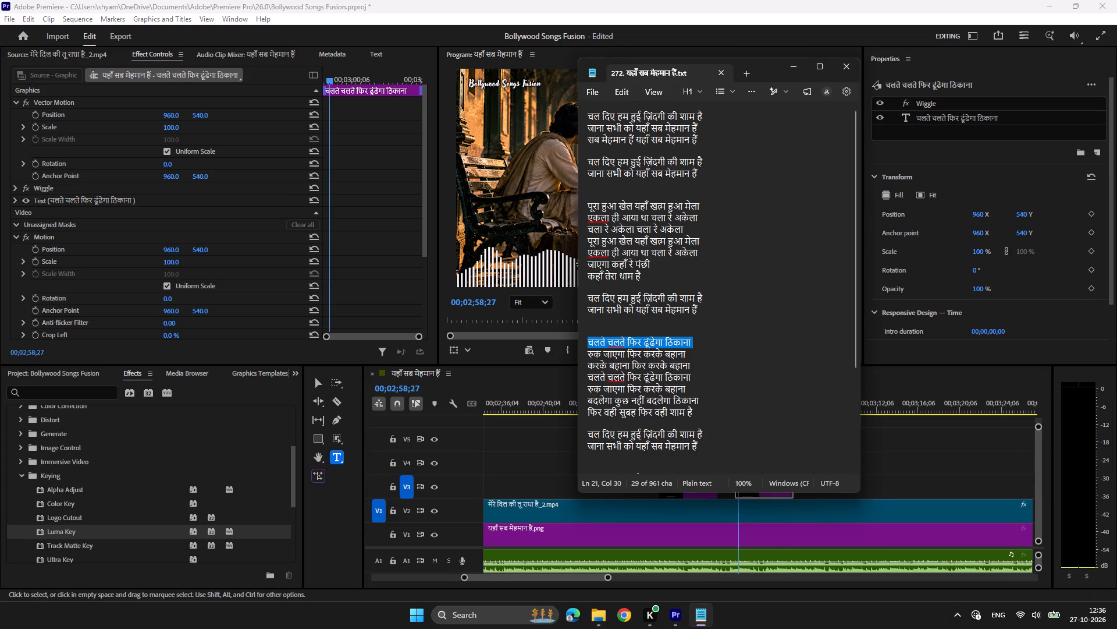
pyautogui.moveTo(688, 352); pyautogui.dragTo(574, 356)
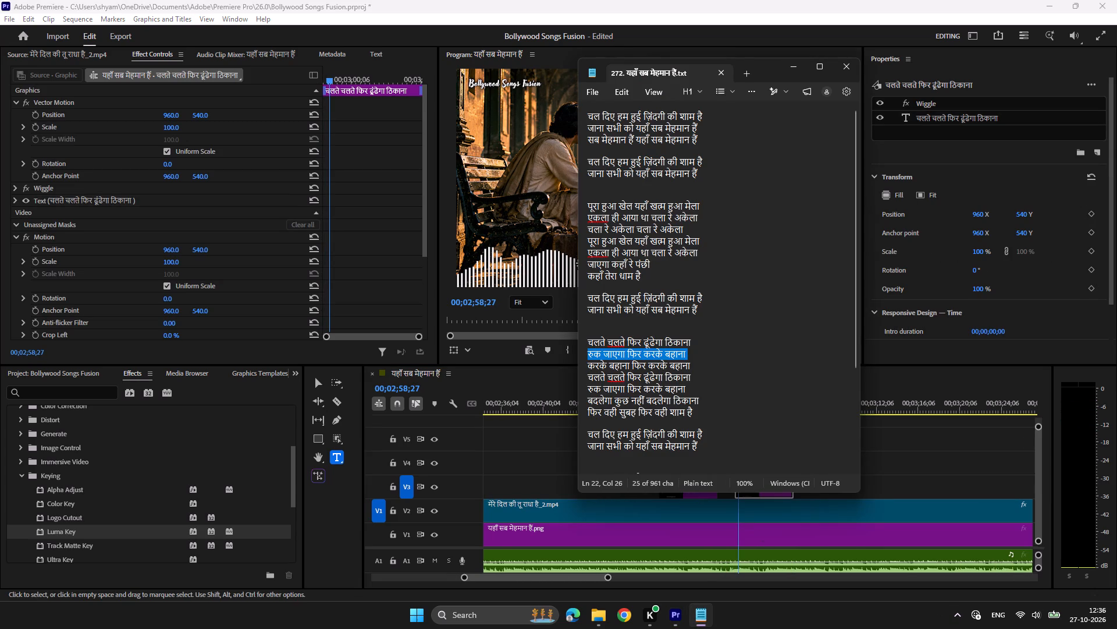
pyautogui.hotkey('ctrl', 'c')
pyautogui.click(671, 617)
pyautogui.click(761, 400)
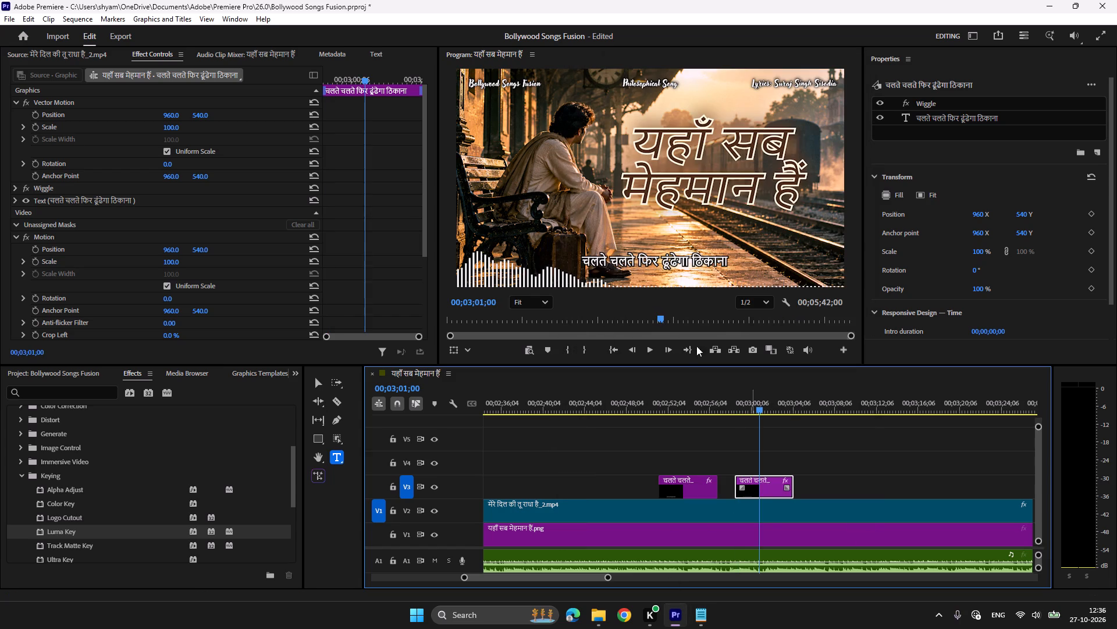
pyautogui.click(661, 265)
pyautogui.hotkey('ctrl', 'a')
pyautogui.hotkey('ctrl', 'v')
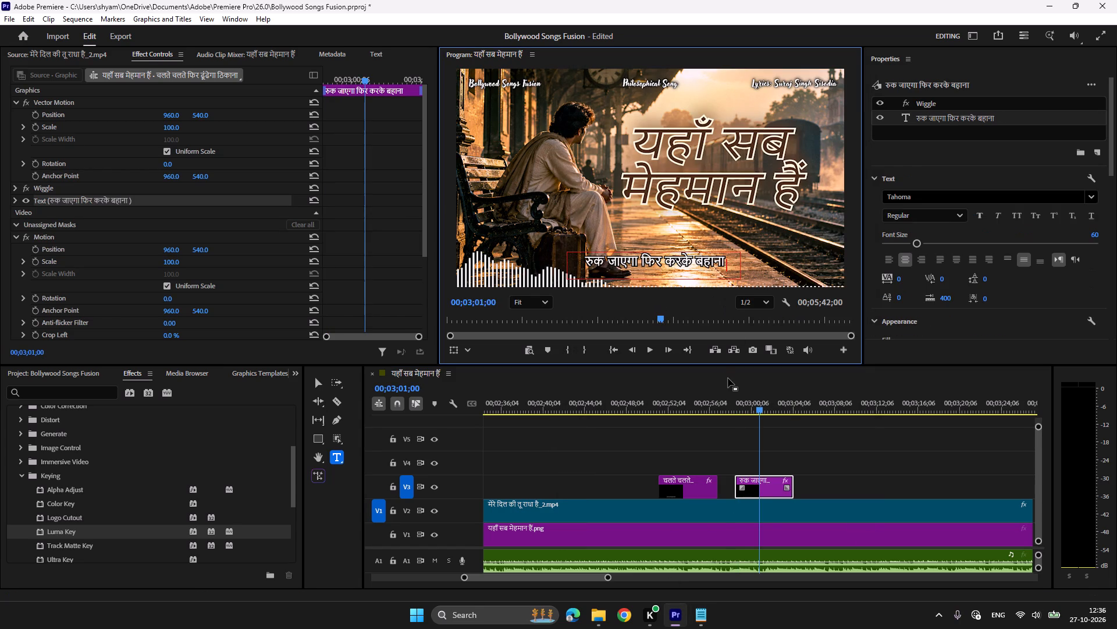
pyautogui.click(726, 399)
pyautogui.press('space')
pyautogui.scroll(-2, 816, 446)
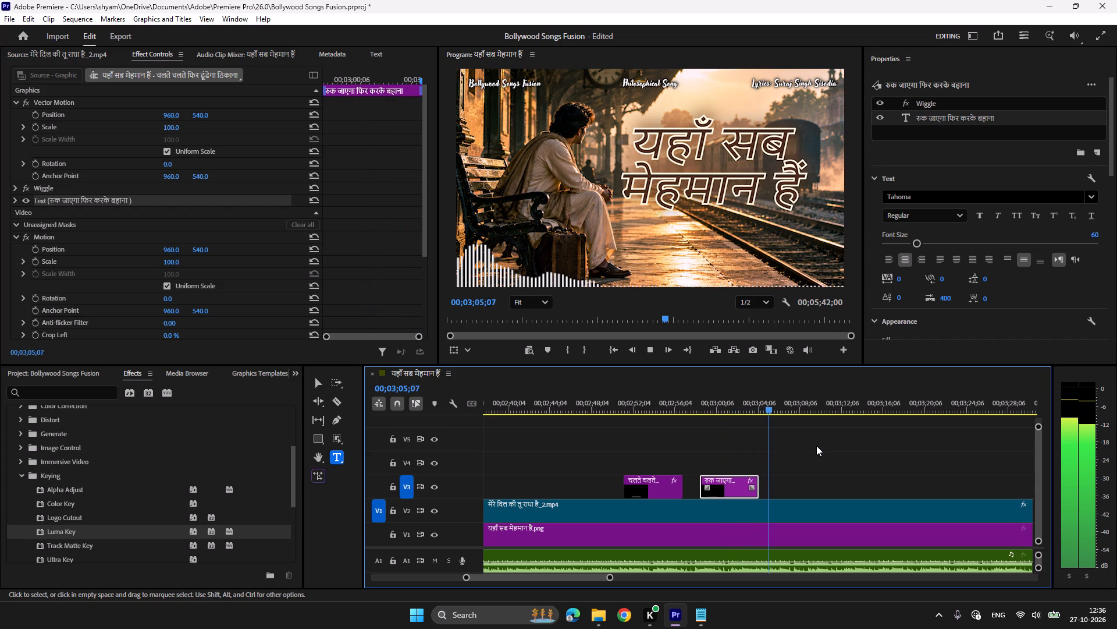
# Locate the following phrase's start and paste a copy of the रुक जाएगा clip on V3 at about 00;03;05;17.
pyautogui.press('space')
pyautogui.press('space')
pyautogui.press('space')
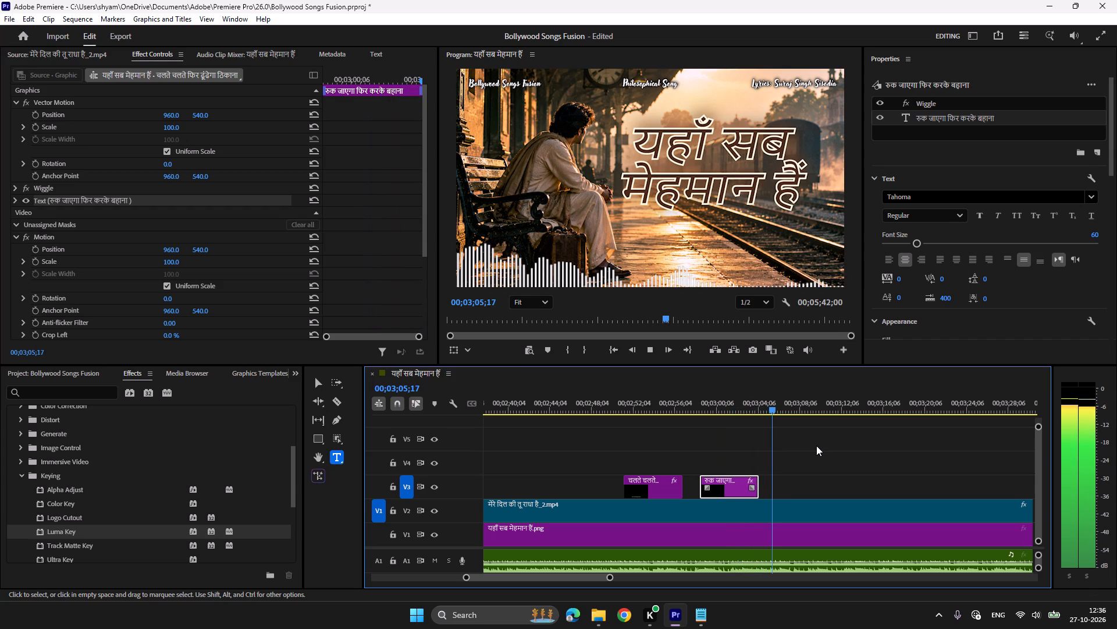
pyautogui.hotkey('ctrl', 'c')
pyautogui.hotkey('ctrl', 'v')
# Copy फिर करके बहाना from the Notepad lyrics, and delete रुक जाएगा from the new clip so its text reads फिर करके बहाना.
pyautogui.click(697, 615)
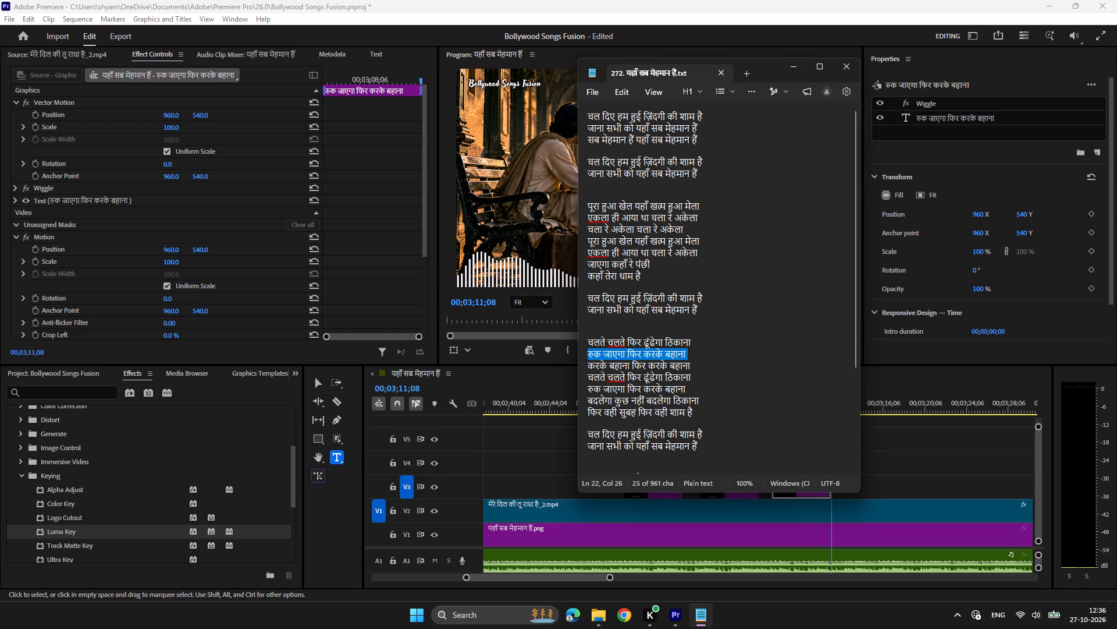
pyautogui.moveTo(693, 365); pyautogui.dragTo(646, 366)
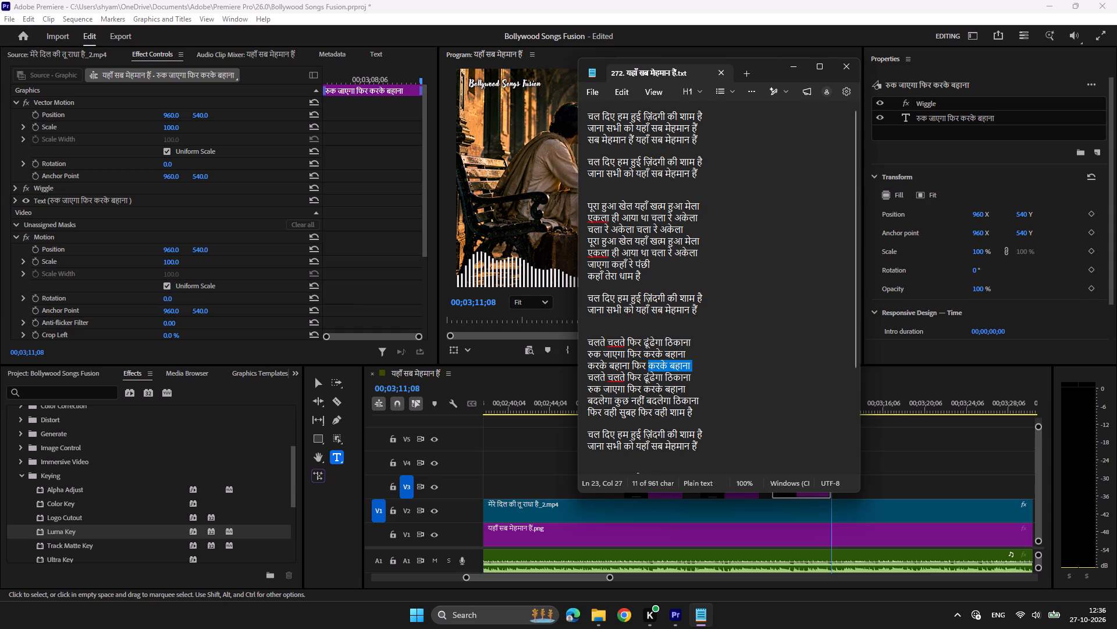
pyautogui.moveTo(646, 366); pyautogui.dragTo(633, 366)
pyautogui.hotkey('ctrl', 'c')
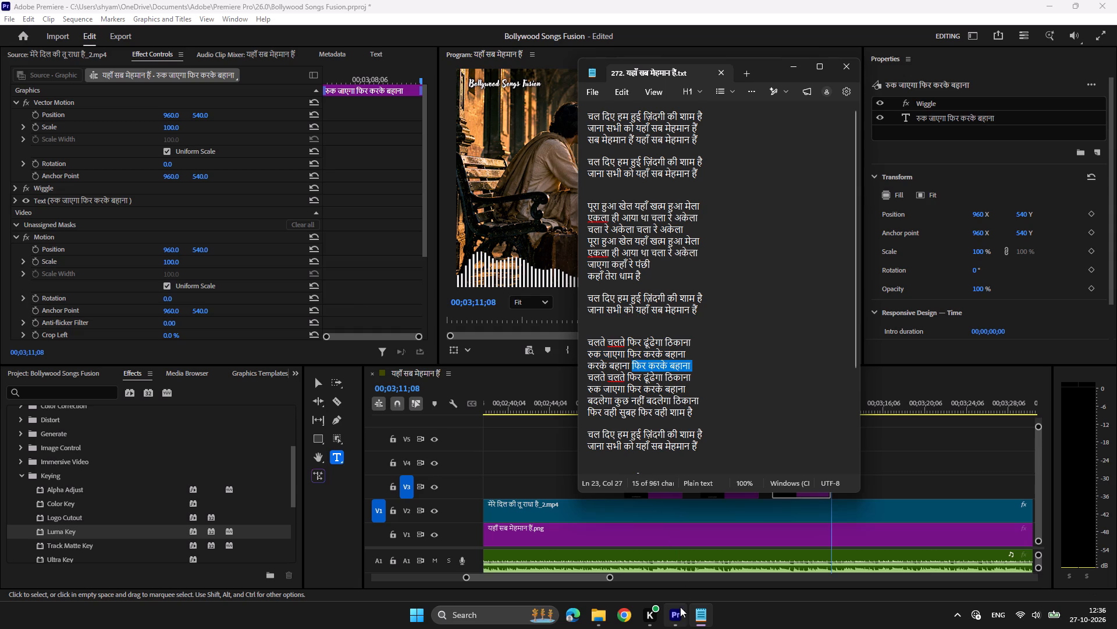
pyautogui.click(678, 612)
pyautogui.click(794, 397)
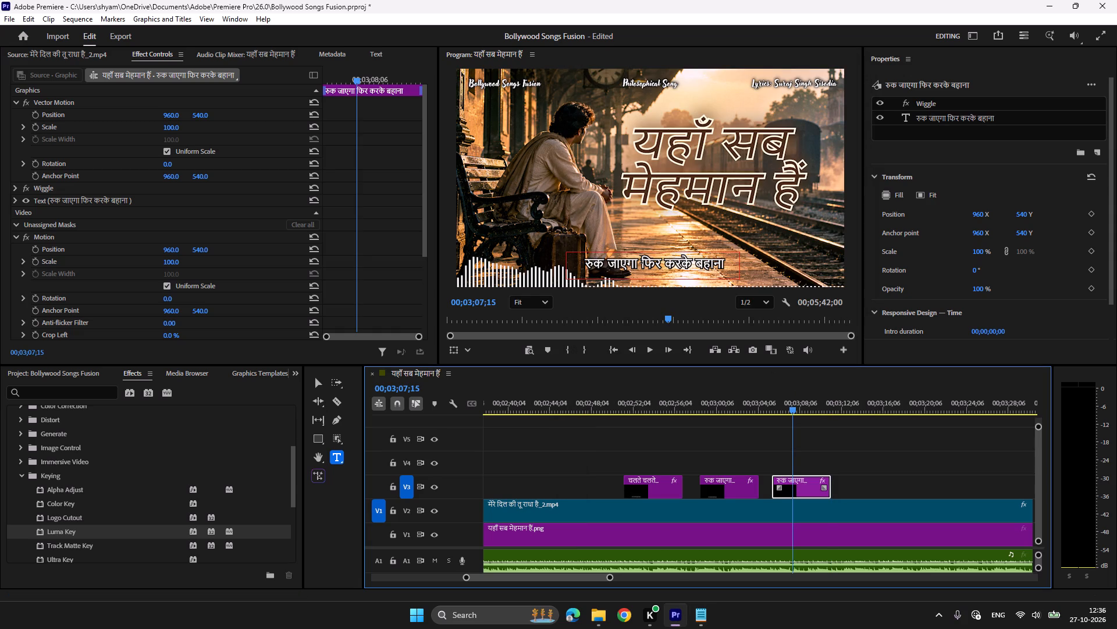
pyautogui.moveTo(641, 260); pyautogui.dragTo(597, 260)
pyautogui.moveTo(642, 261); pyautogui.dragTo(600, 261)
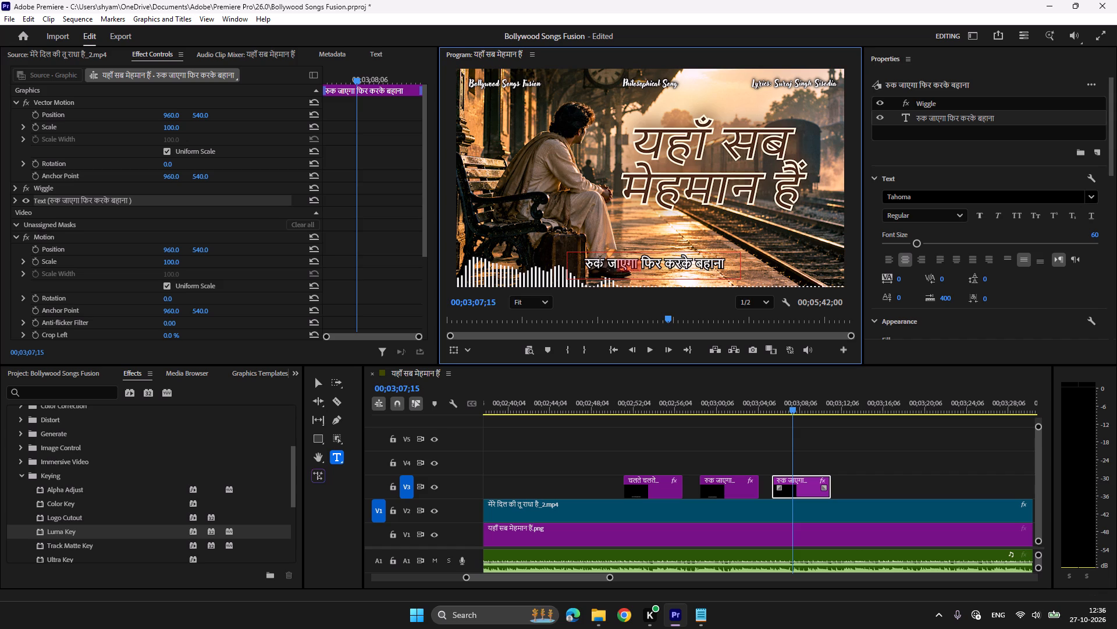
pyautogui.moveTo(600, 261); pyautogui.dragTo(580, 261)
pyautogui.press('BackSpace')
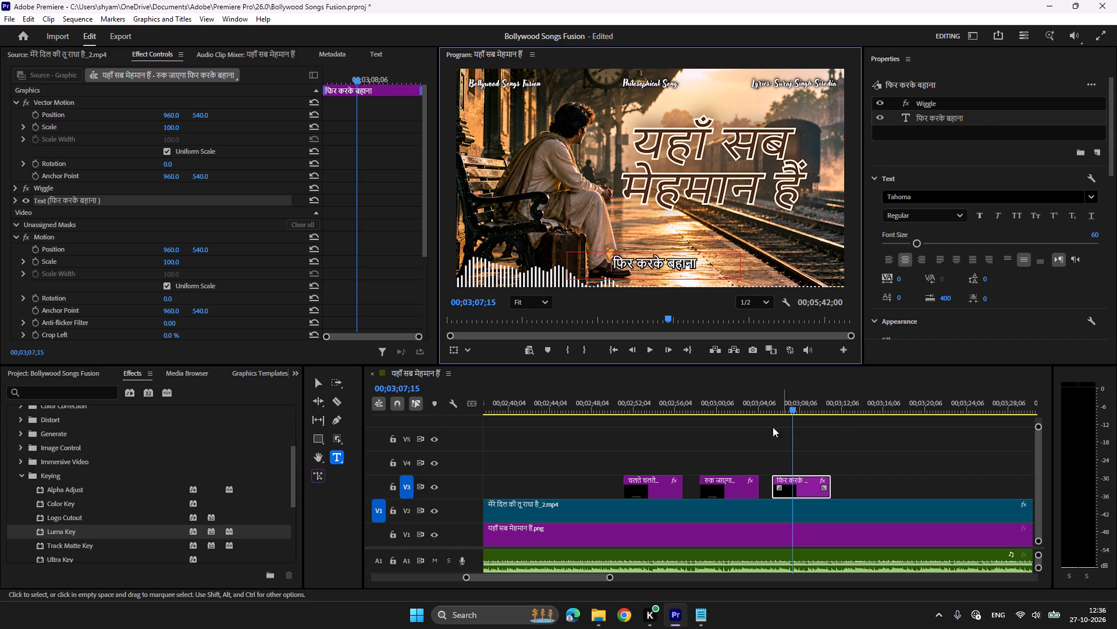
# Play the फिर करके बहाना clip briefly and remove फिर from its text, leaving करके बहाना.
pyautogui.click(766, 407)
pyautogui.press('space')
pyautogui.press('space')
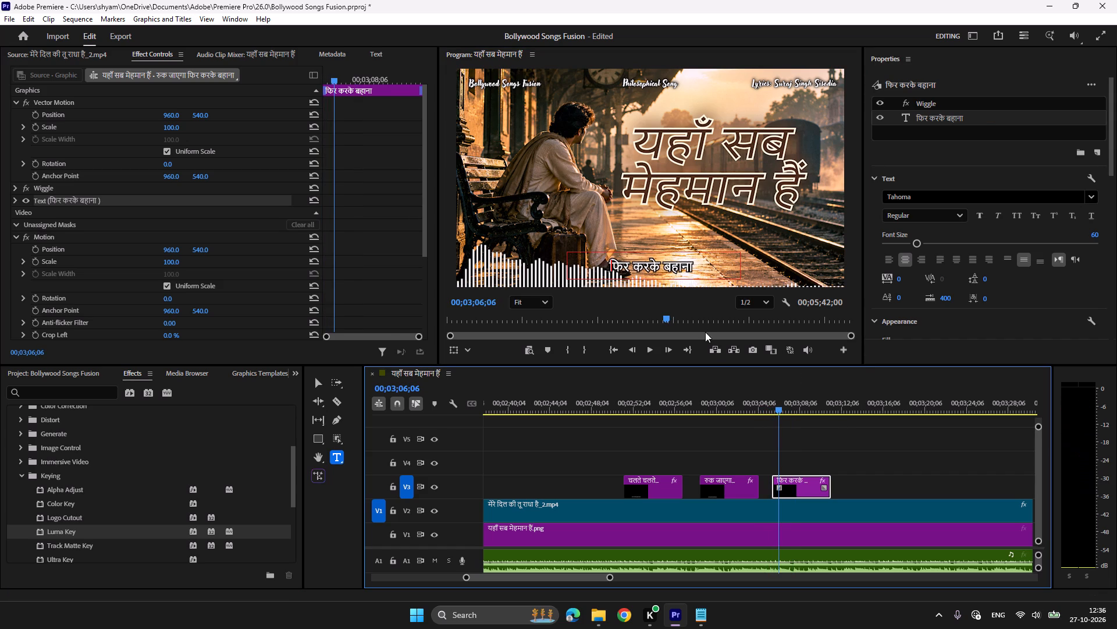
pyautogui.click(634, 263)
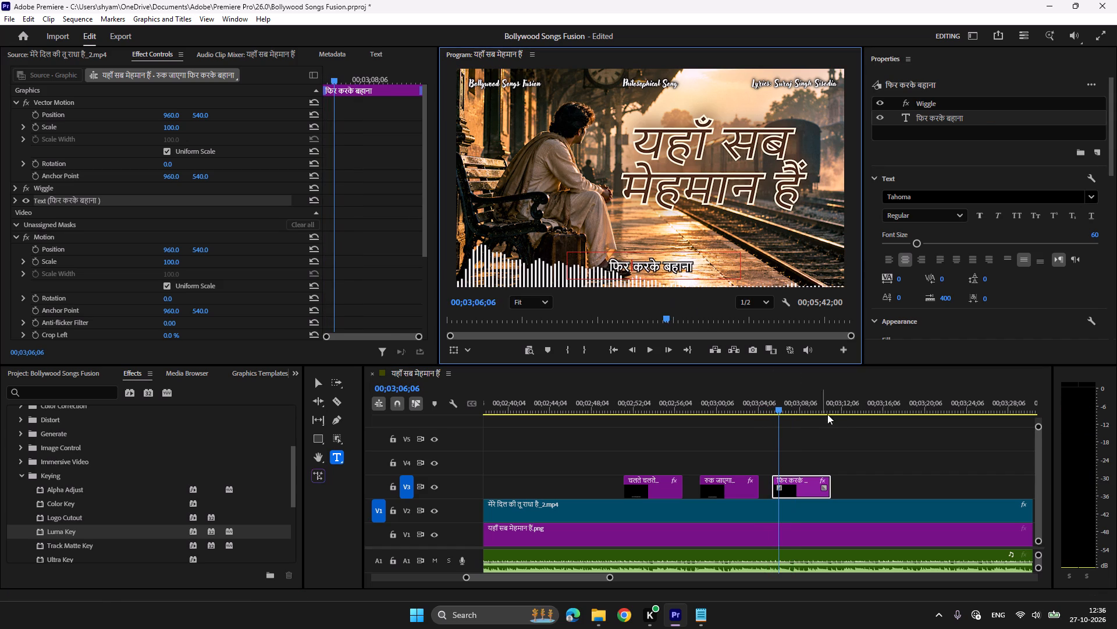
pyautogui.hotkey('ctrl', 'c')
pyautogui.moveTo(633, 260); pyautogui.dragTo(603, 260)
pyautogui.press('BackSpace')
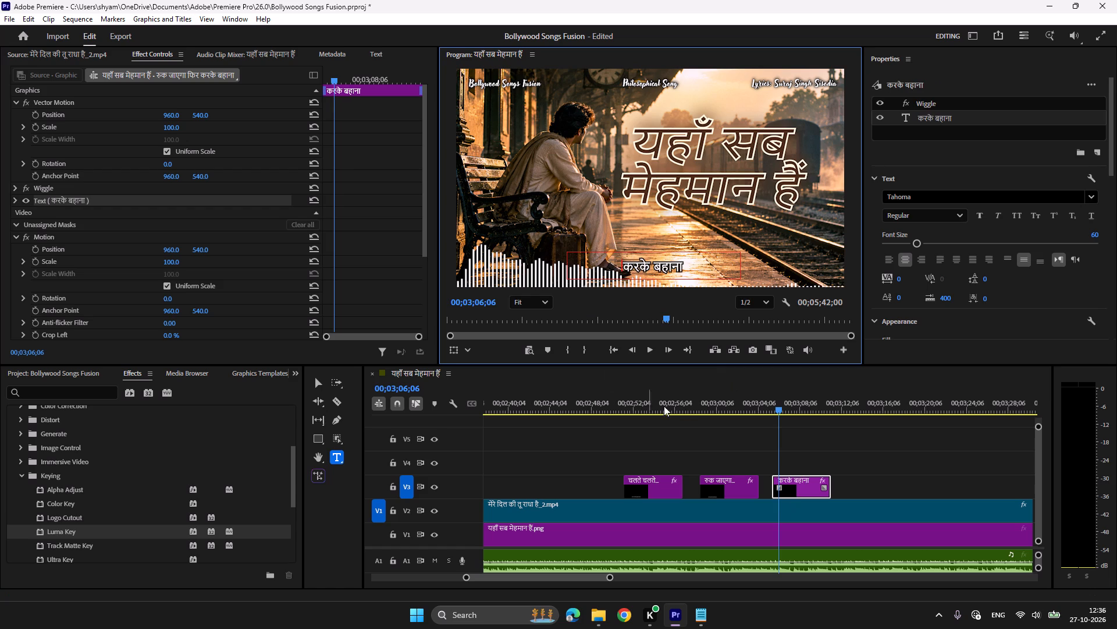
# Play the करके बहाना clip to find the next phrase, paste a copy on V3 at about 00;03;07;28 and play across the join.
pyautogui.click(765, 404)
pyautogui.press('space')
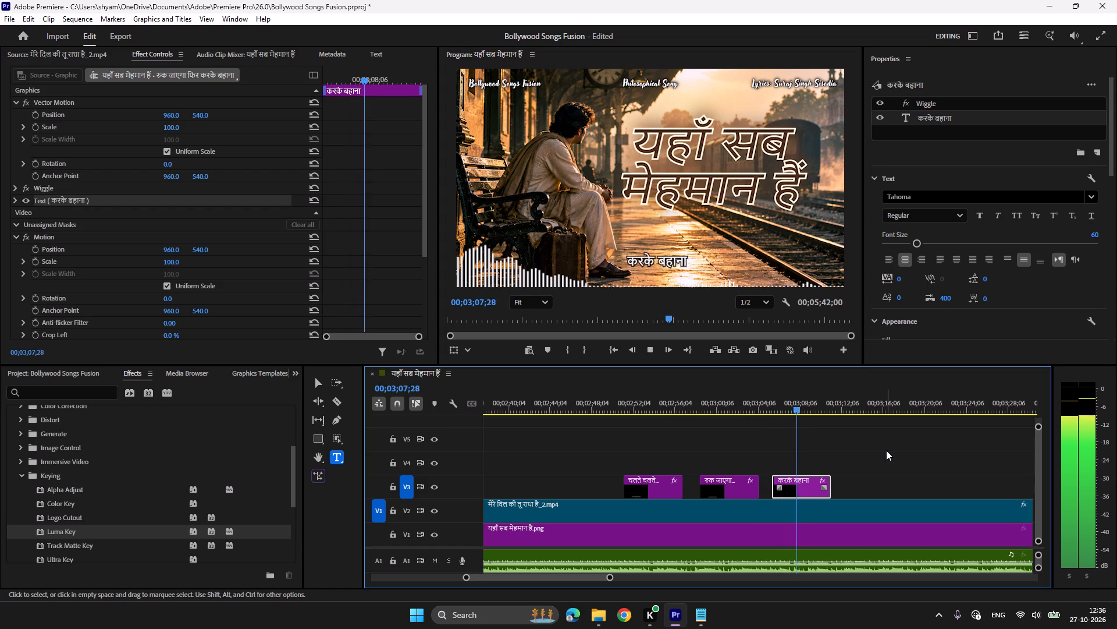
pyautogui.press('space')
pyautogui.click(789, 395)
pyautogui.press('space')
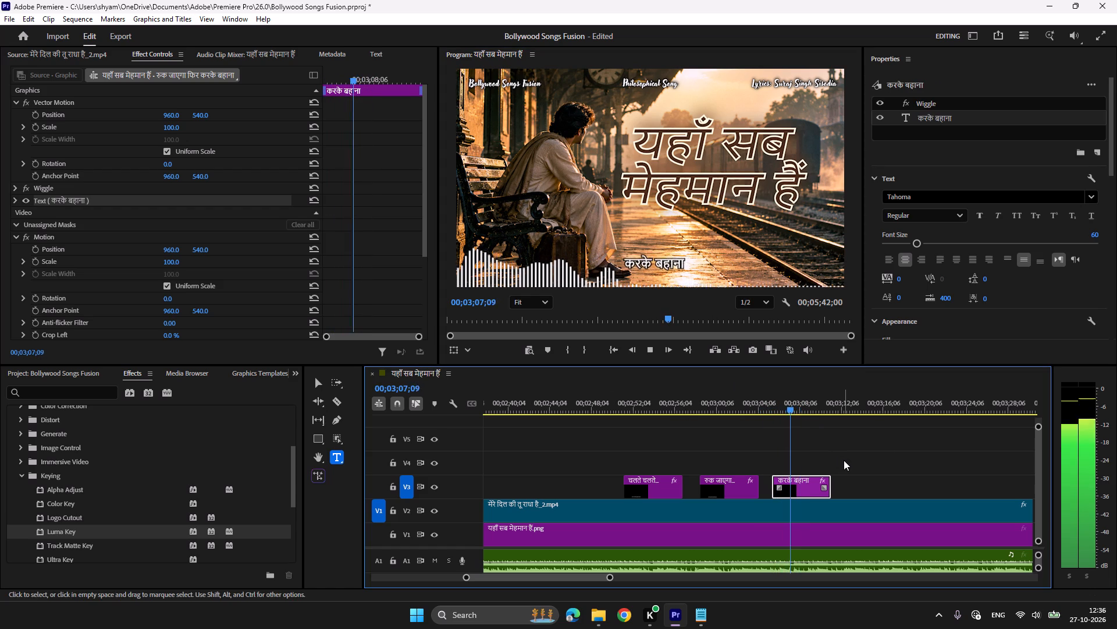
pyautogui.press('space')
pyautogui.hotkey('ctrl', 'c')
pyautogui.hotkey('ctrl', 'v')
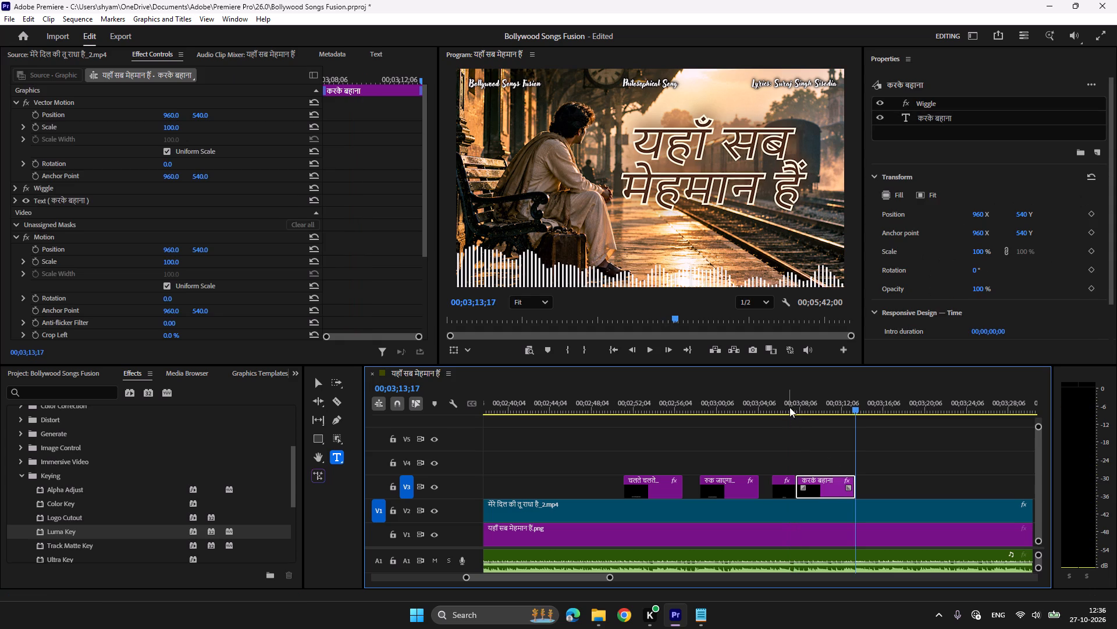
pyautogui.click(789, 406)
pyautogui.press('space')
pyautogui.press('space')
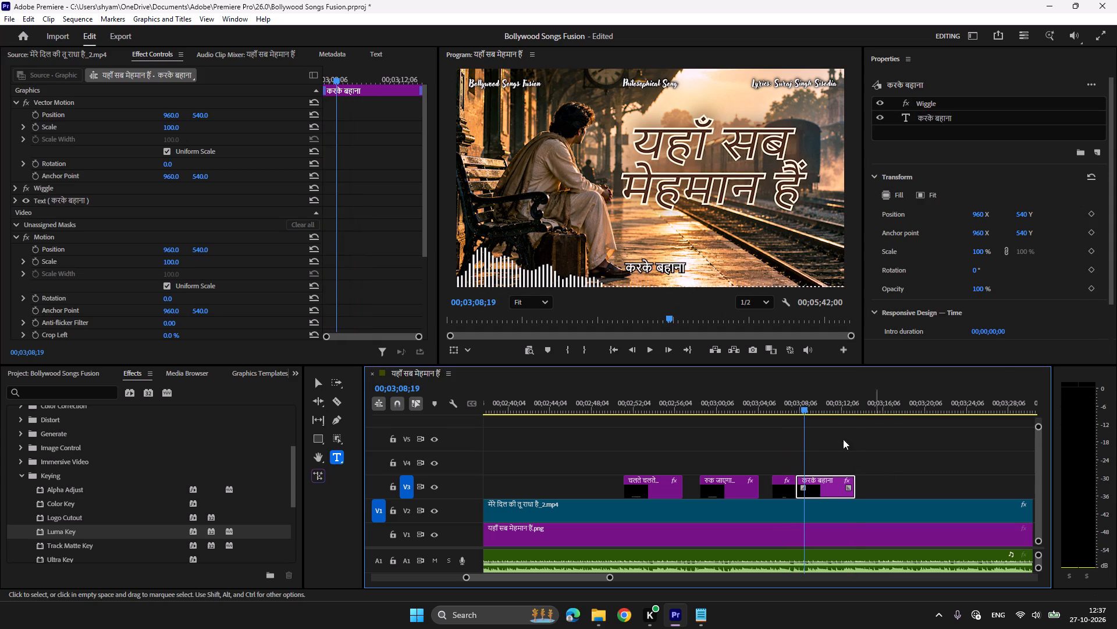
# Replace the text of the newest V3 clip with फिर करके बहाना, taken from the clipboard history.
pyautogui.click(632, 268)
pyautogui.hotkey('ctrl', 'a')
pyautogui.hotkey('ctrl', 'v')
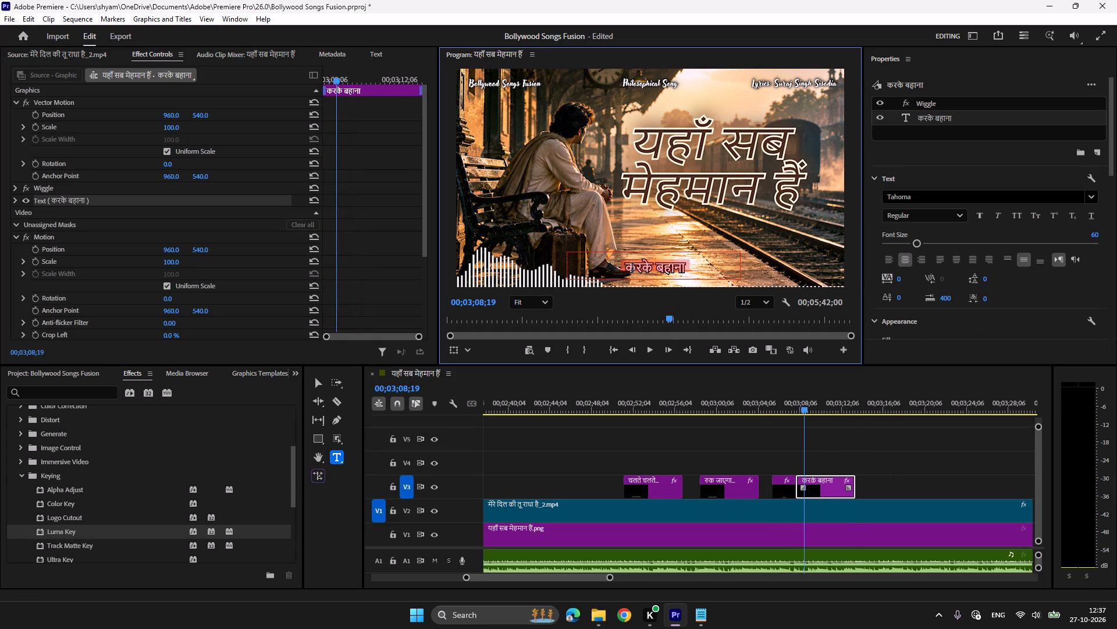
pyautogui.press('super+v')
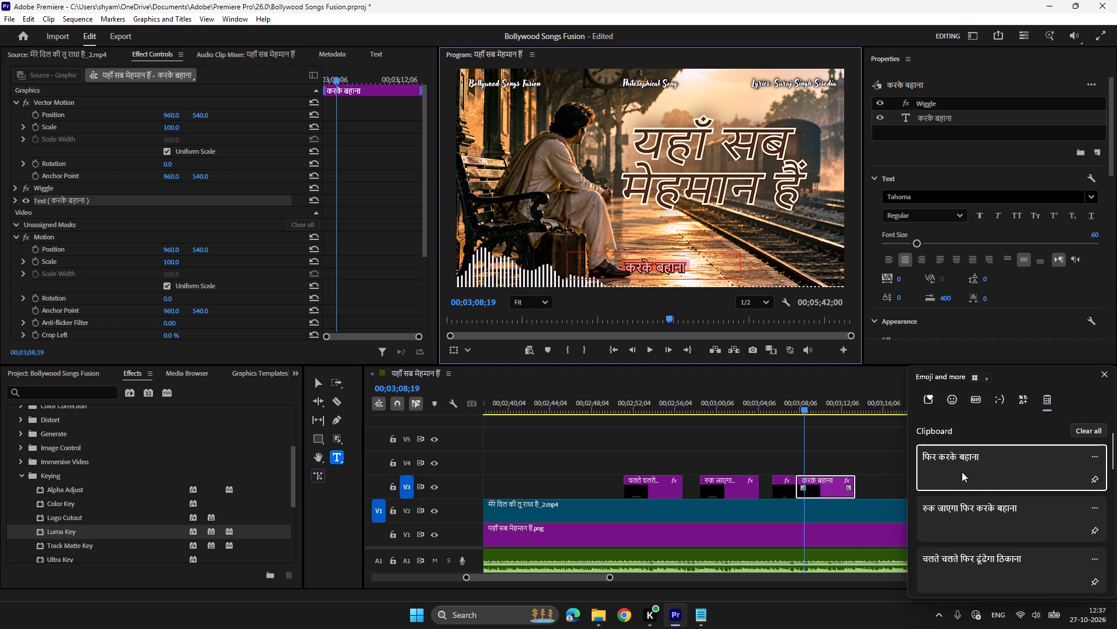
pyautogui.click(963, 472)
pyautogui.hotkey('ctrl', 'v')
# Play the फिर करके बहाना clip to the phrase's end and trim the clip's end to about 00;03;11;18.
pyautogui.click(791, 400)
pyautogui.press('space')
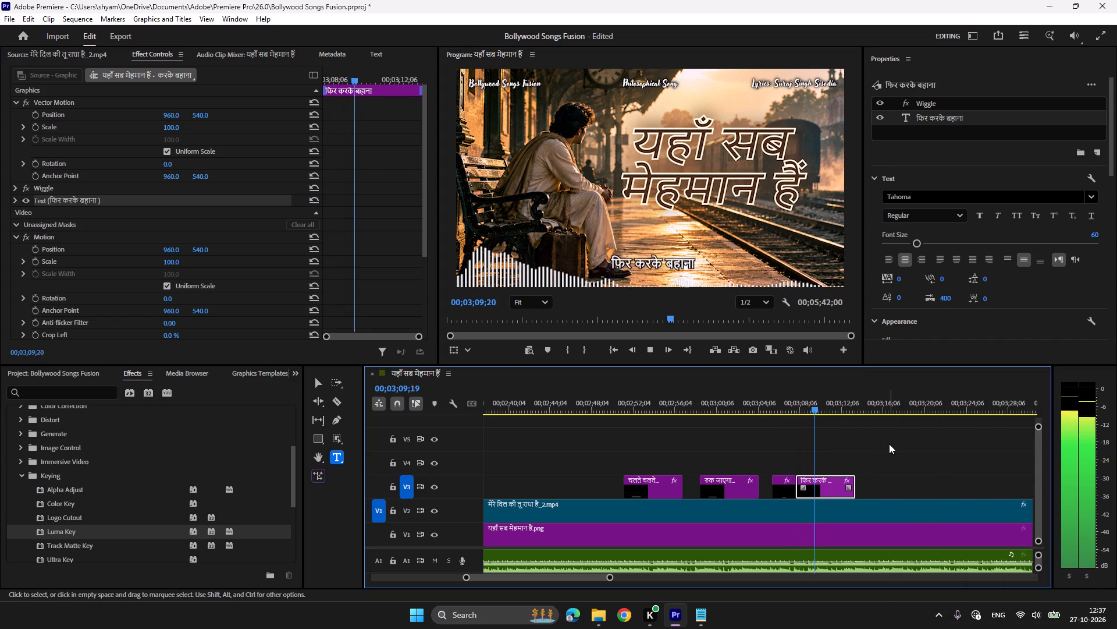
pyautogui.press('space')
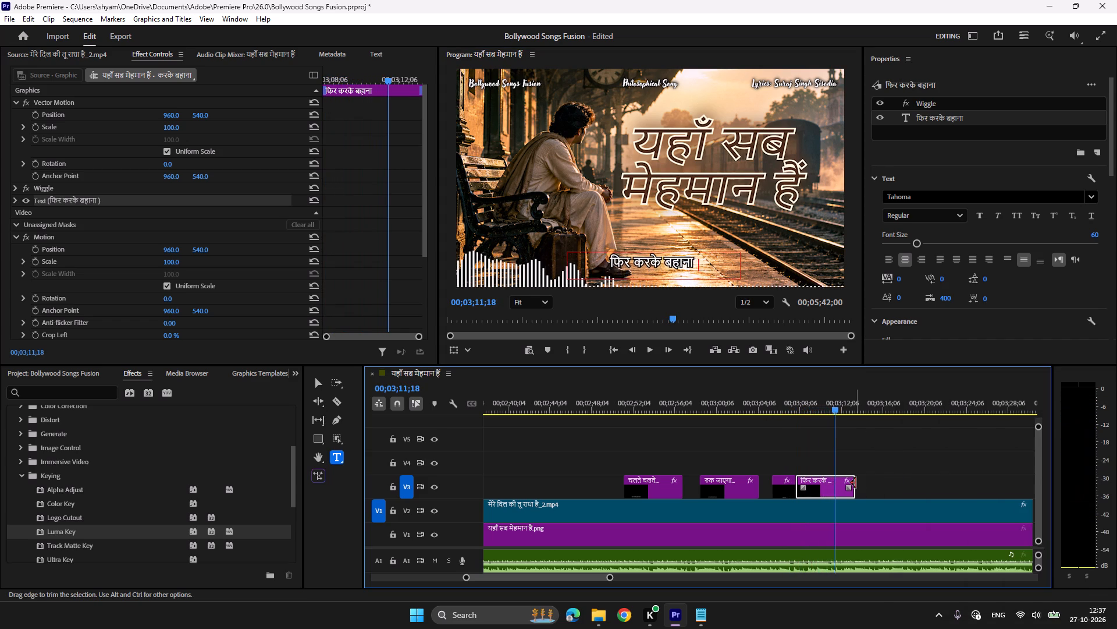
pyautogui.moveTo(855, 483); pyautogui.dragTo(837, 483)
# Locate the next phrase's start and paste copies of the चलते चलते and रुक जाएगा फिर करके बहाना clips on V3 at about 00;03;12;20.
pyautogui.press('space')
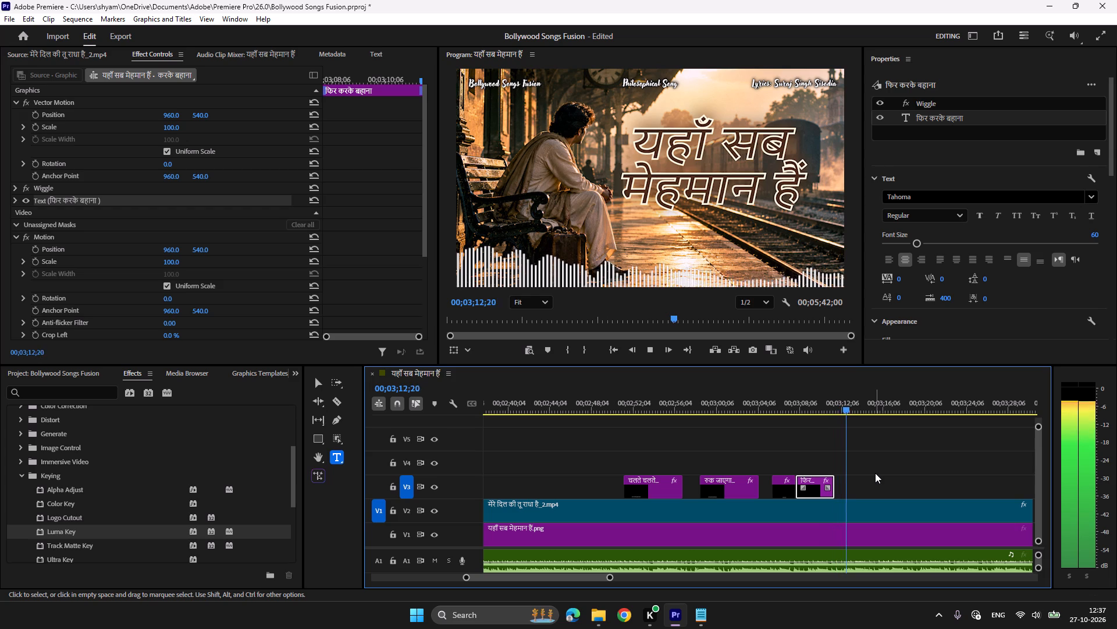
pyautogui.press('space')
pyautogui.click(840, 403)
pyautogui.press('space')
pyautogui.press('space')
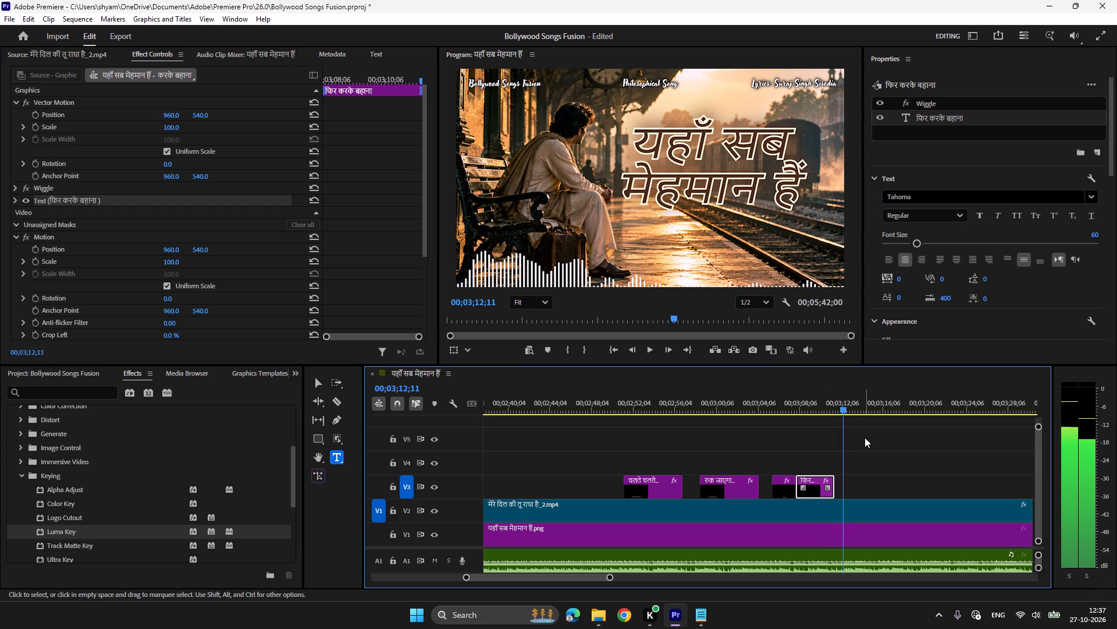
pyautogui.press('space')
pyautogui.press('space')
pyautogui.moveTo(645, 435); pyautogui.dragTo(721, 481)
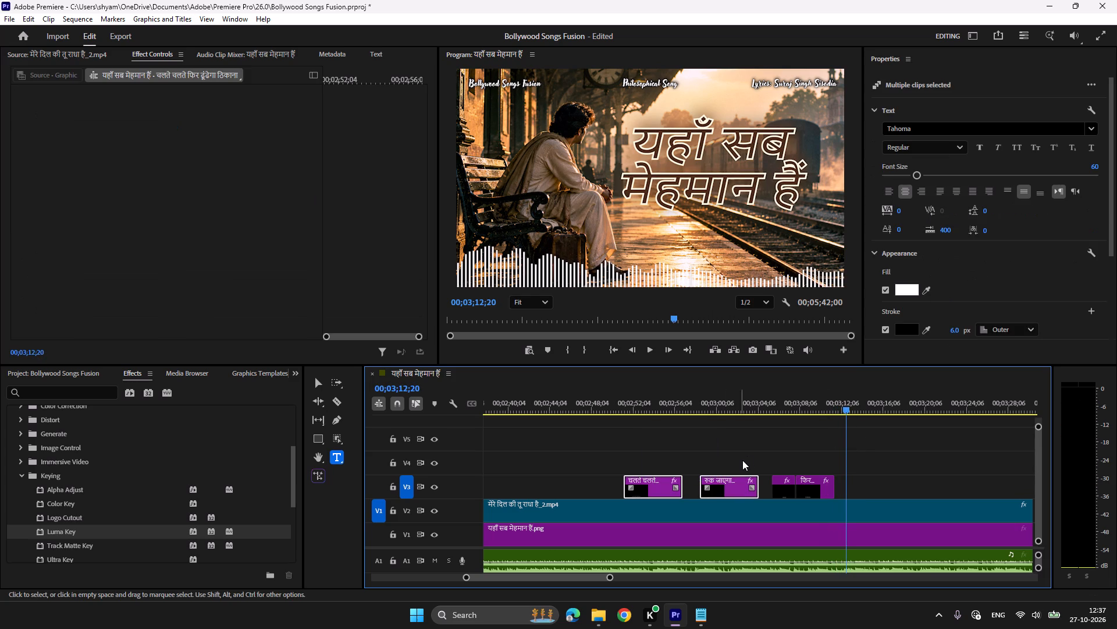
pyautogui.hotkey('ctrl', 'c')
pyautogui.hotkey('ctrl', 'v')
# Play through the two pasted clips and compare the sung lines with the lyrics in Notepad.
pyautogui.click(844, 406)
pyautogui.press('space')
pyautogui.scroll(-8, 844, 408)
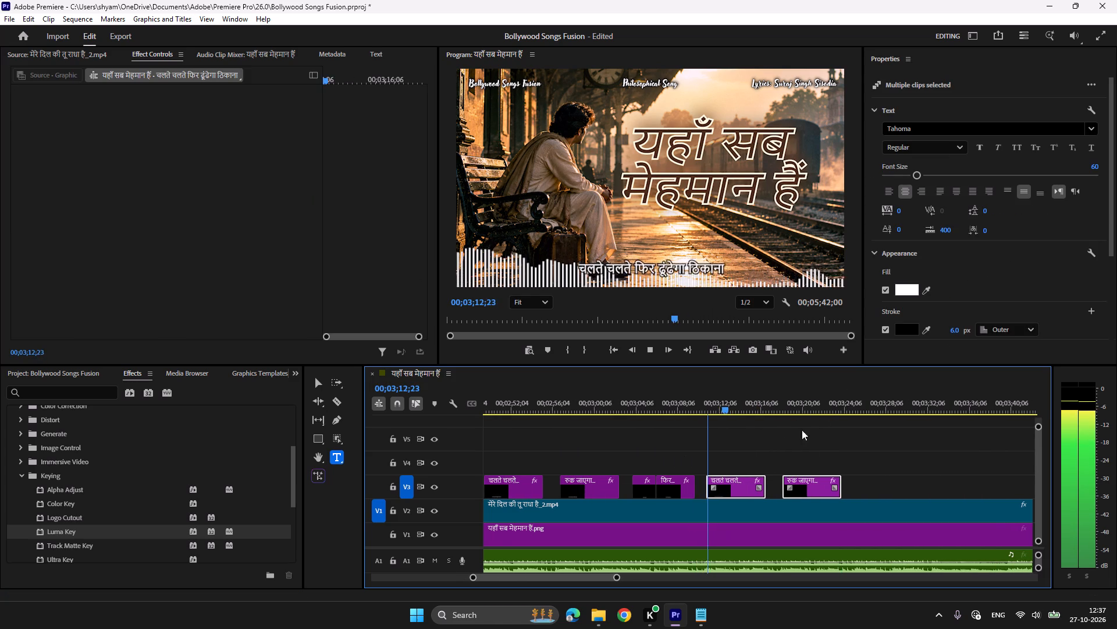
pyautogui.scroll(-2, 802, 430)
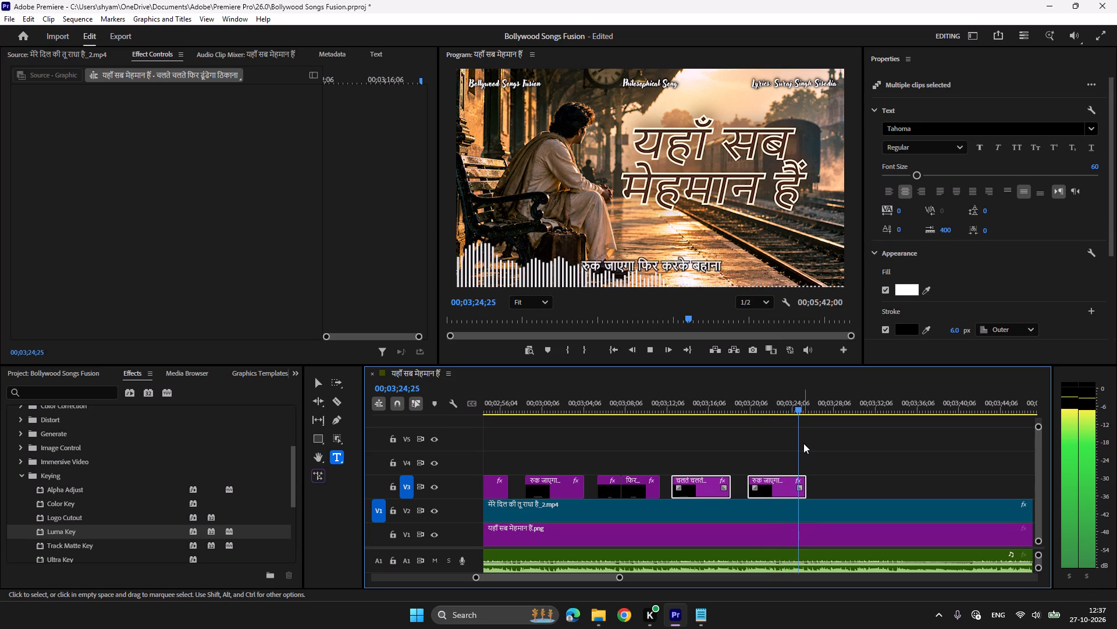
pyautogui.press('space')
pyautogui.click(776, 401)
pyautogui.click(700, 613)
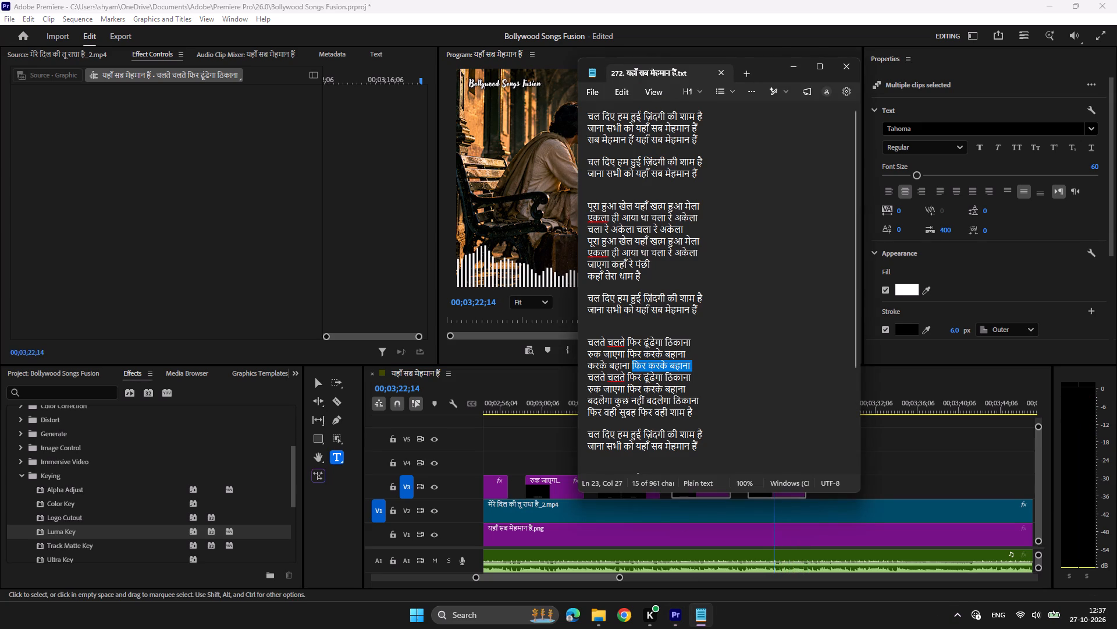
pyautogui.scroll(-2, 668, 415)
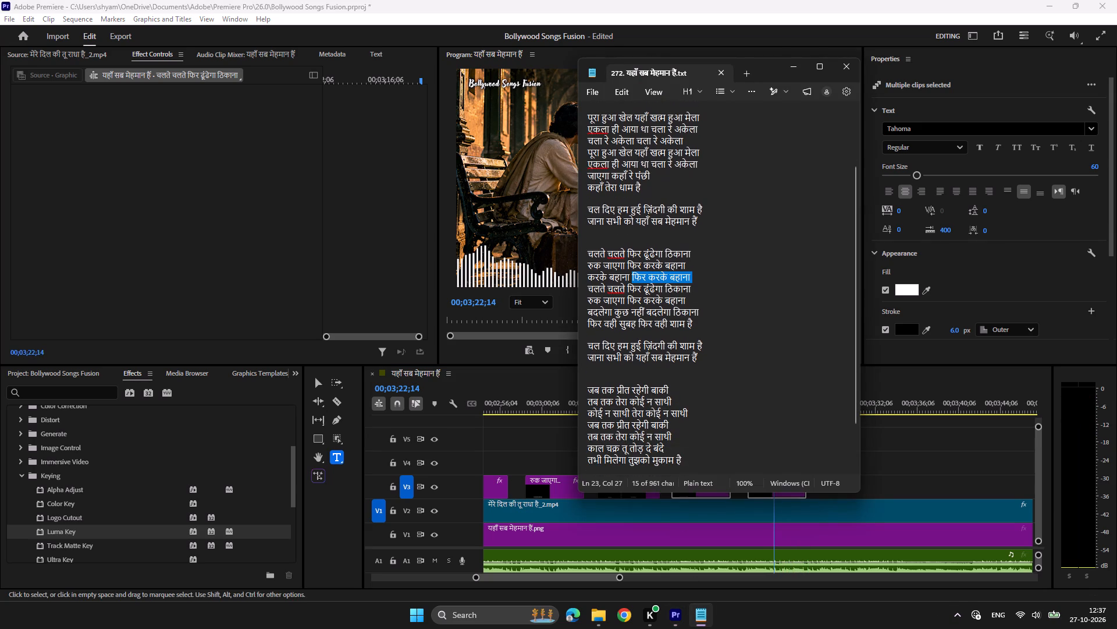
pyautogui.click(675, 621)
pyautogui.click(741, 396)
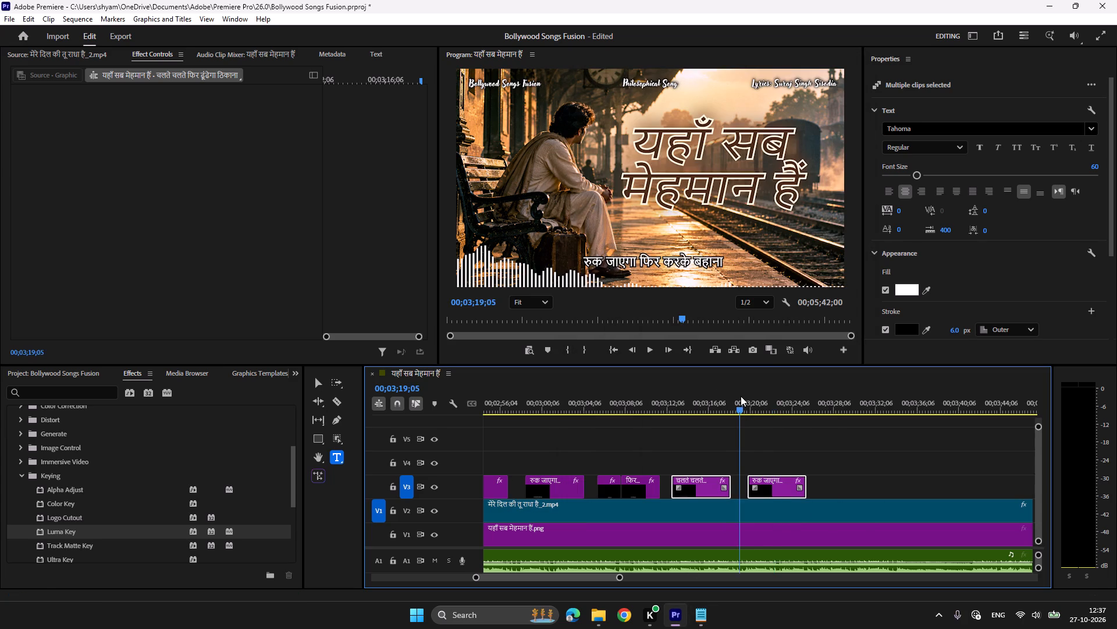
pyautogui.press('space')
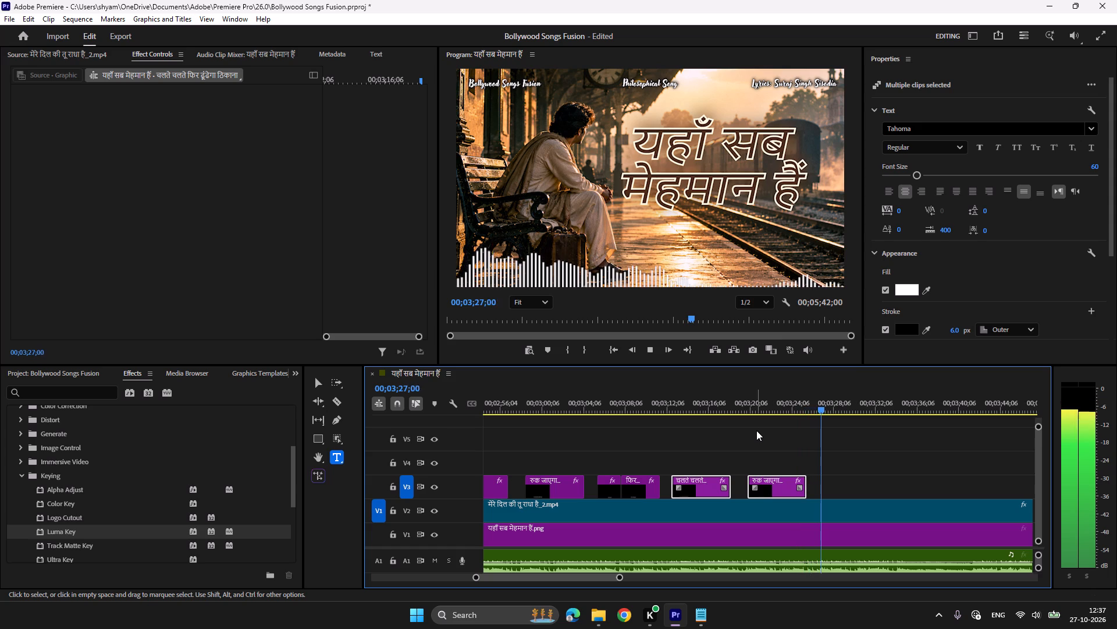
pyautogui.press('space')
# Split the first चलते चलते फिर ढूंढेगा ठिकाना clip on V3 at about 00;02;54;02 and 00;02;54;12, and delete the piece between.
pyautogui.scroll(7, 650, 411)
pyautogui.scroll(-1, 650, 411)
pyautogui.scroll(3, 650, 411)
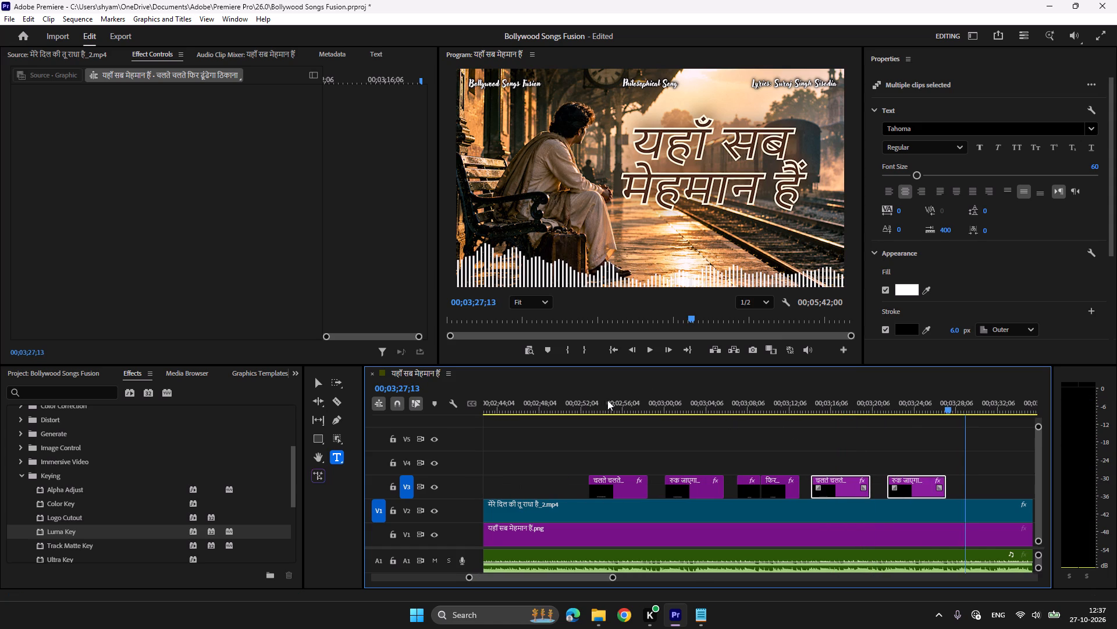
pyautogui.click(604, 398)
pyautogui.press('space')
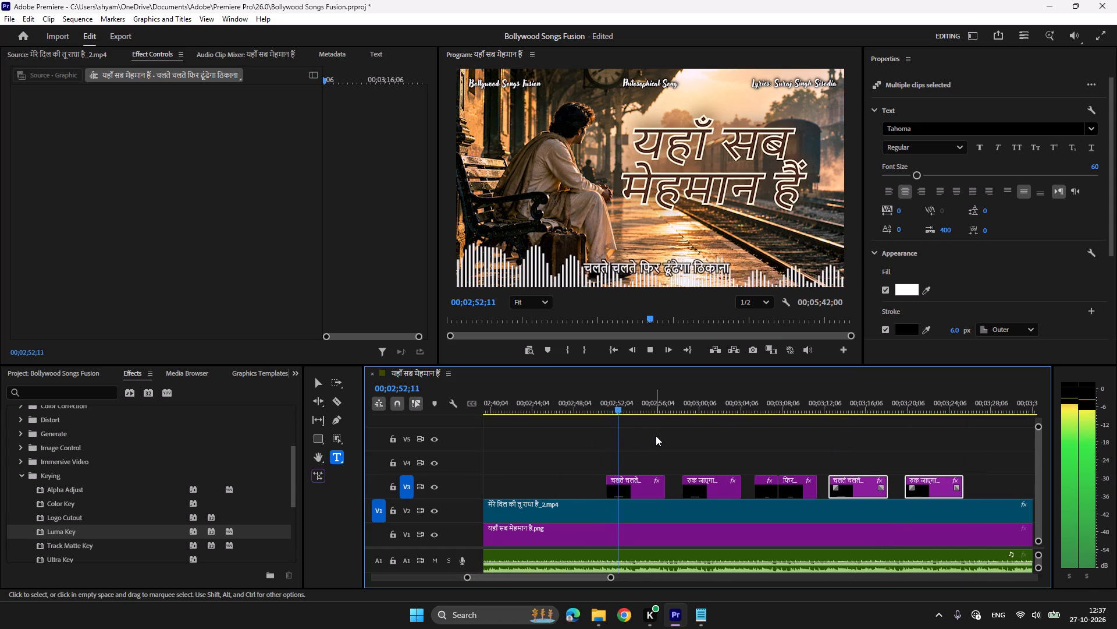
pyautogui.press('space')
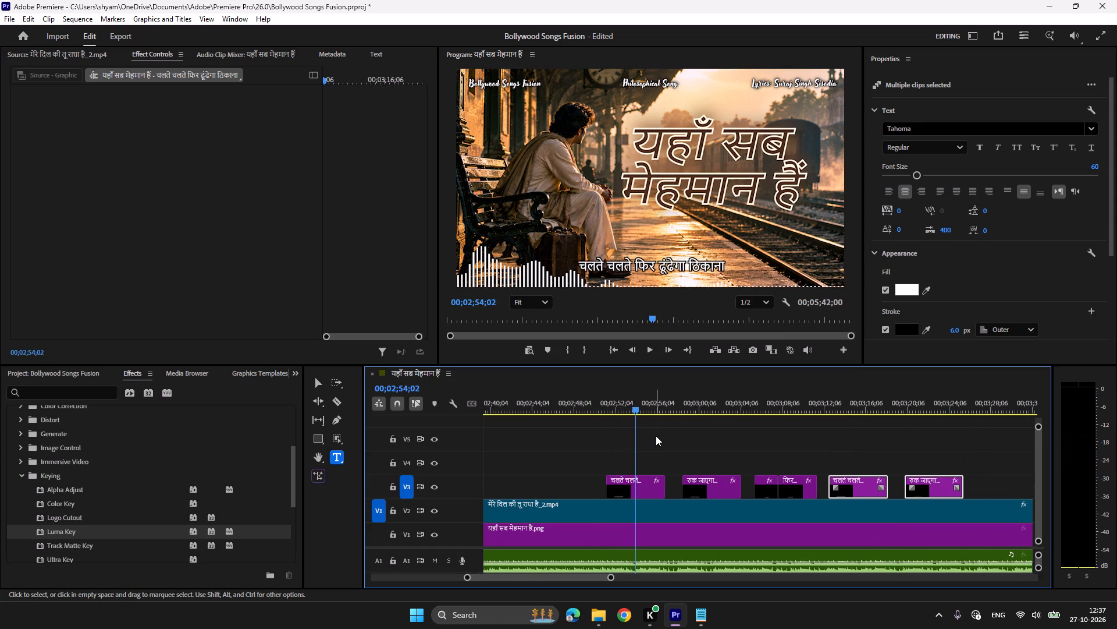
pyautogui.press('c')
pyautogui.click(639, 486)
pyautogui.press('space')
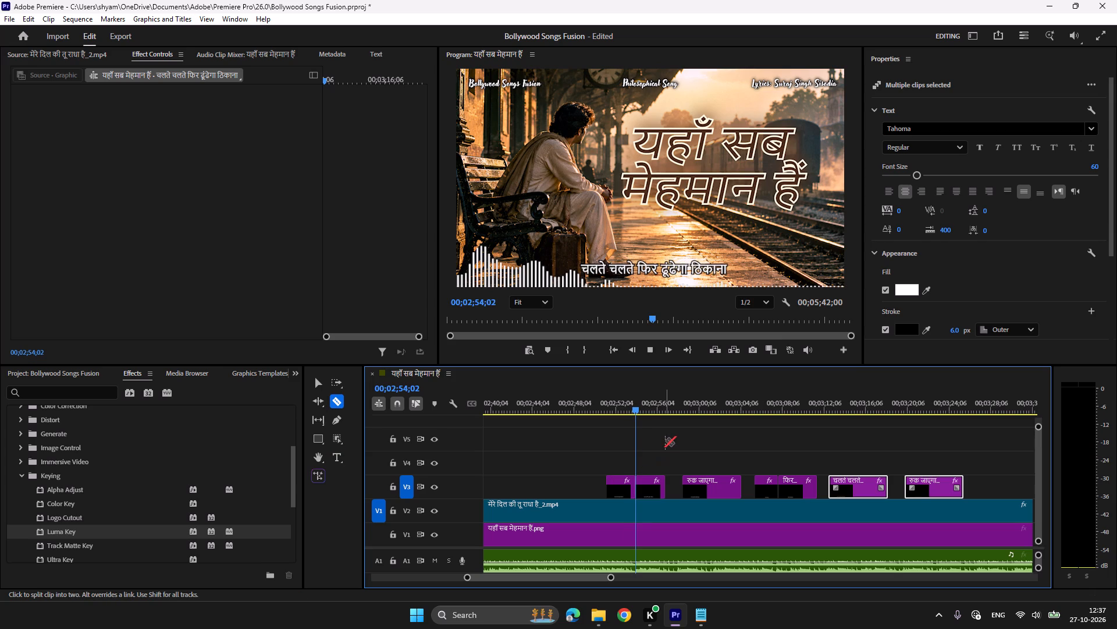
pyautogui.press('space')
pyautogui.click(642, 489)
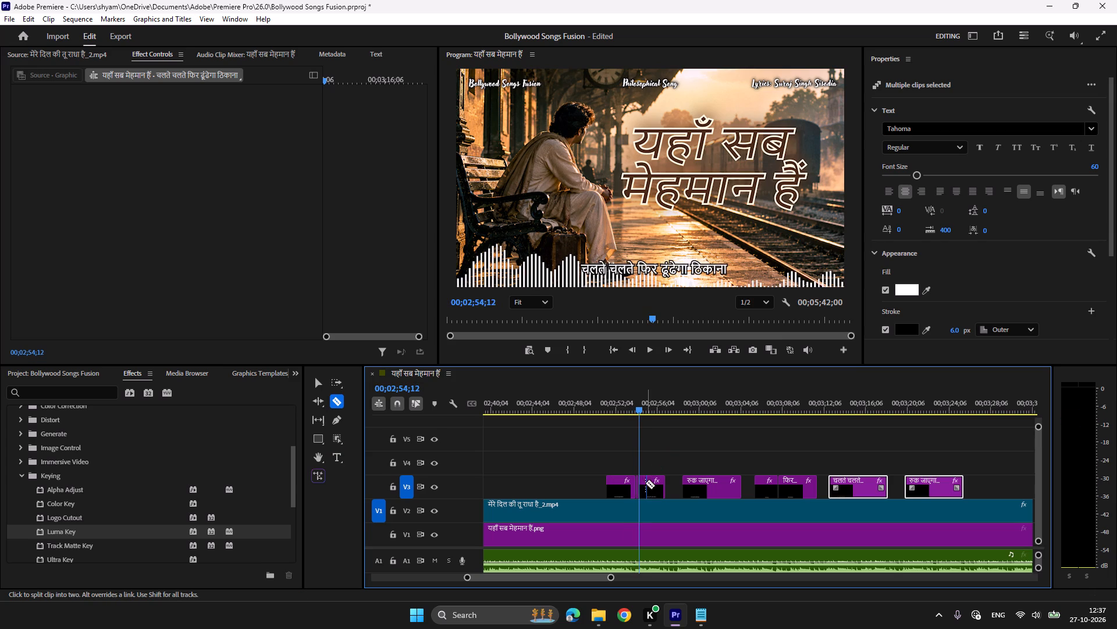
pyautogui.press('v')
pyautogui.click(637, 493)
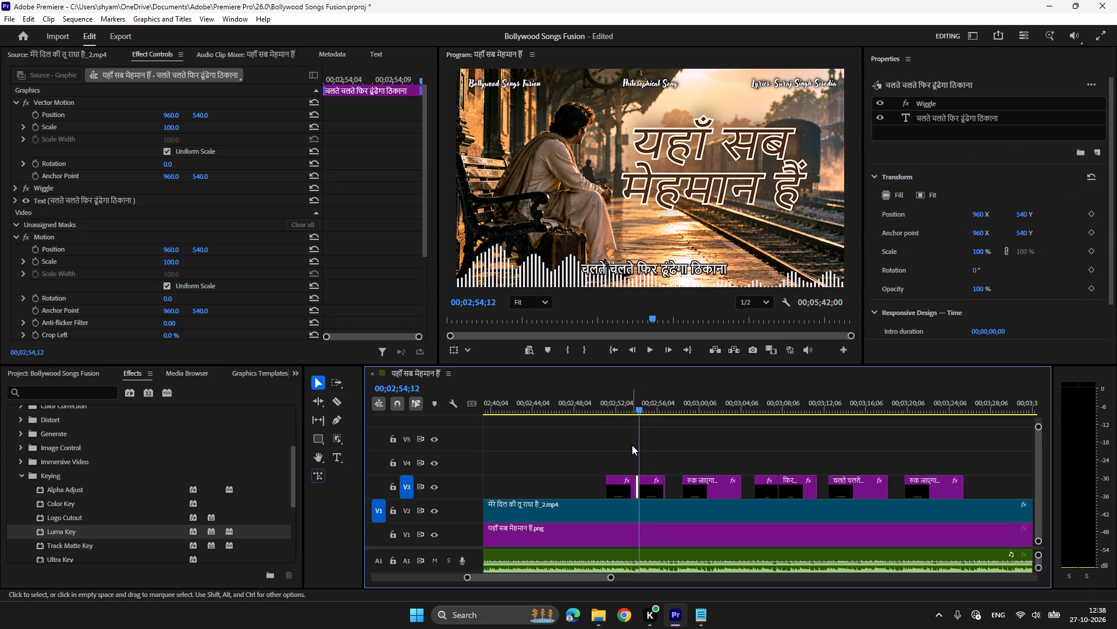
pyautogui.press('Delete')
# Delete ढूंढेगा ठिकाना from the first part's text, leaving चलते चलते फिर.
pyautogui.click(620, 408)
pyautogui.press('t')
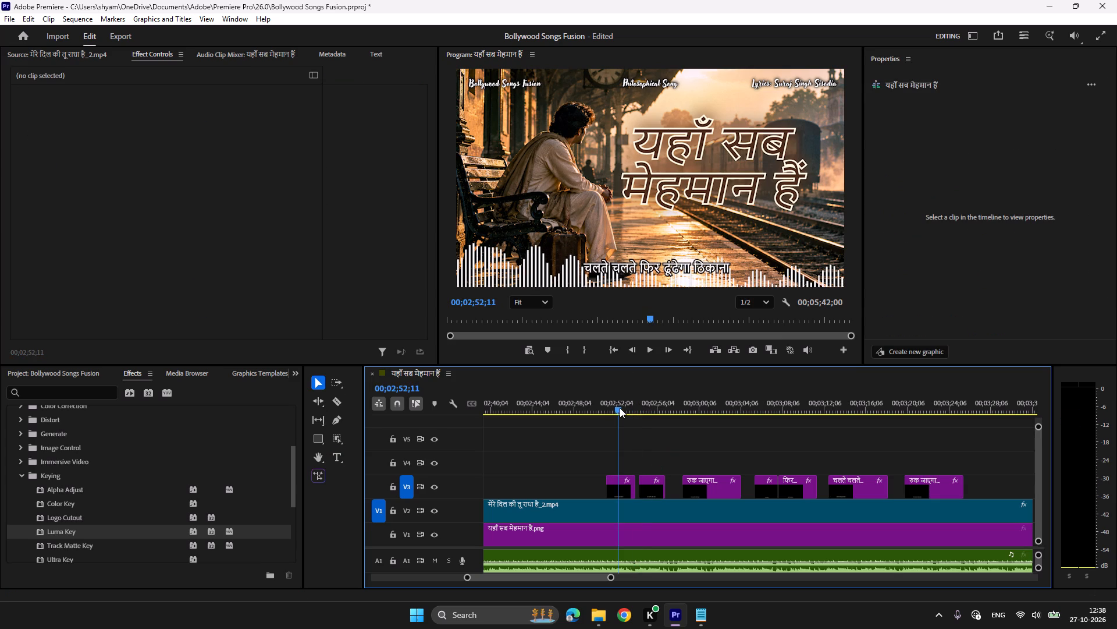
pyautogui.click(673, 266)
pyautogui.moveTo(659, 268); pyautogui.dragTo(672, 268)
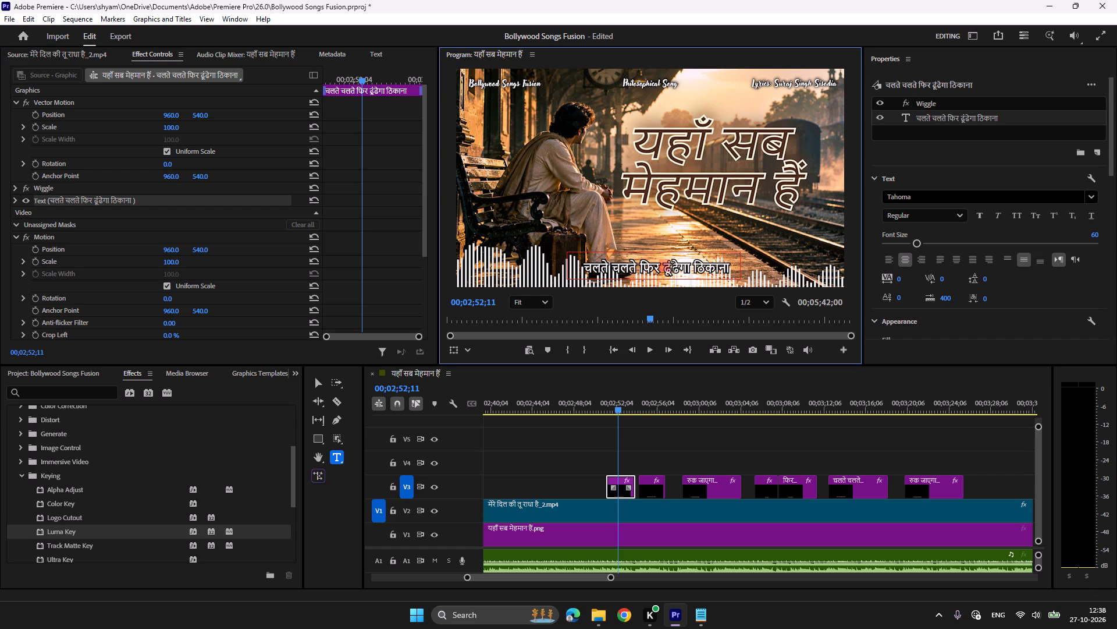
pyautogui.moveTo(672, 268); pyautogui.dragTo(741, 271)
pyautogui.press('BackSpace')
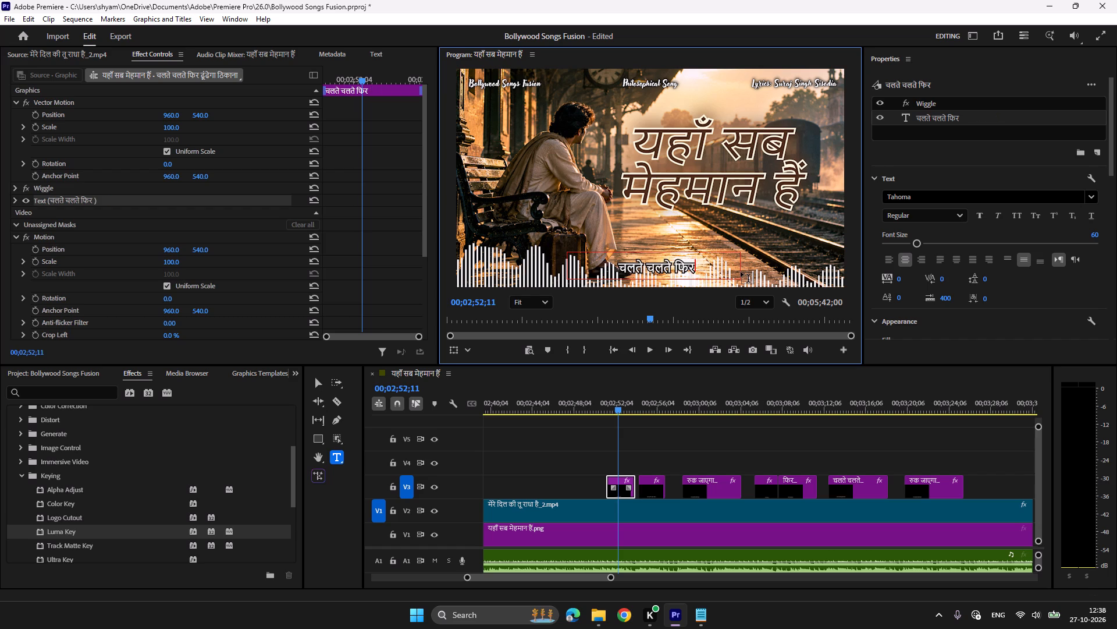
# Delete चलते चलते फिर from the second part's text, leaving ढूंढेगा ठिकाना.
pyautogui.click(643, 400)
pyautogui.click(654, 269)
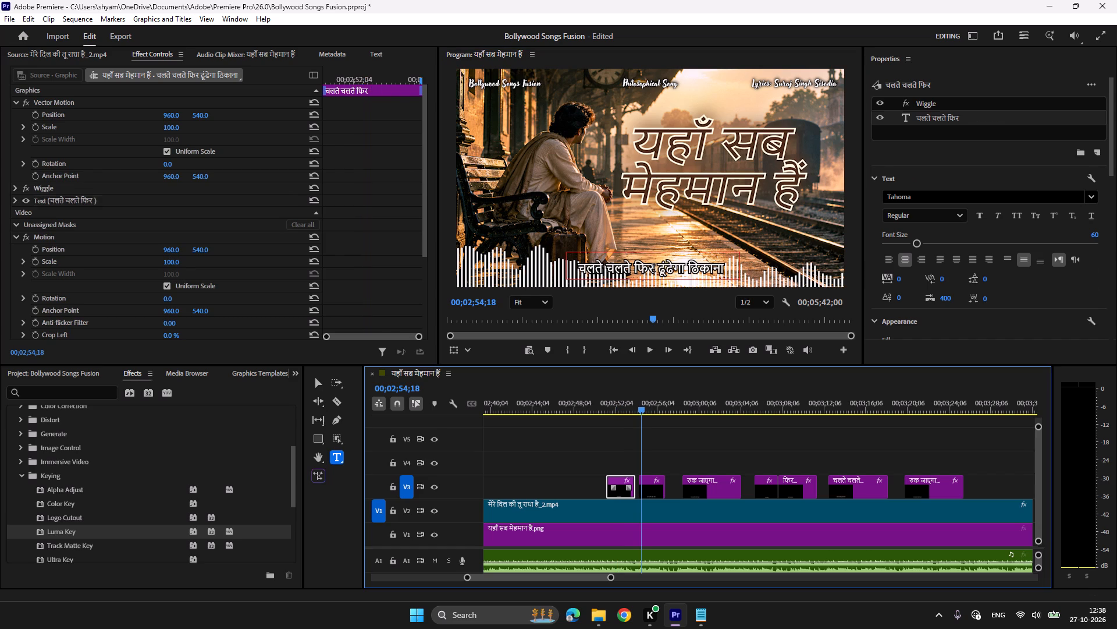
pyautogui.moveTo(658, 266); pyautogui.dragTo(579, 268)
pyautogui.press('BackSpace')
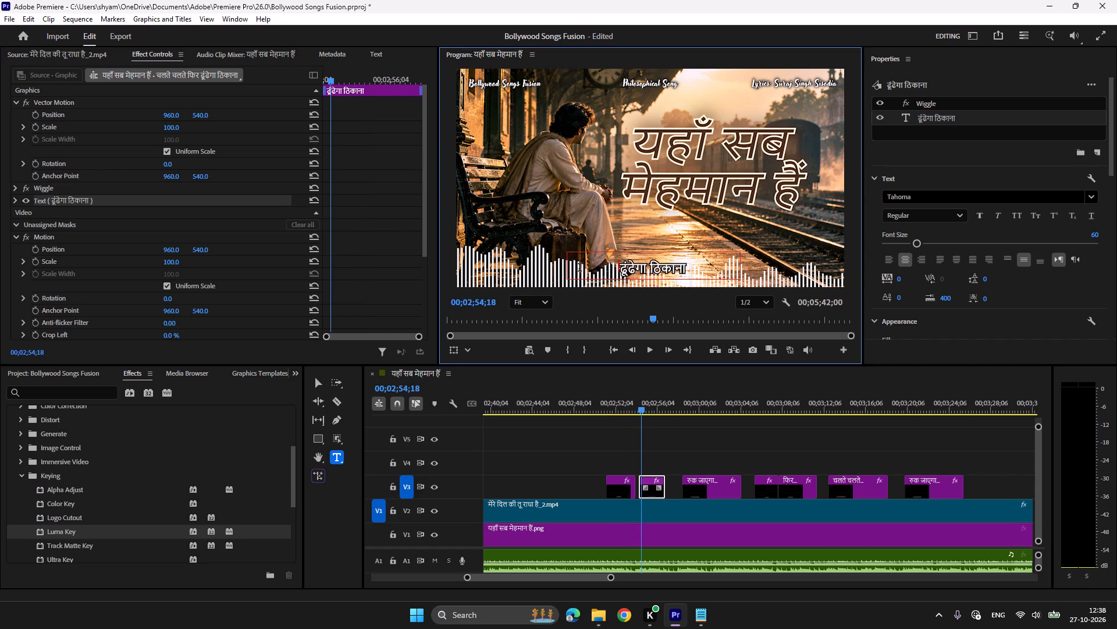
# Play the split phrase, extend the चलते चलते फिर clip's end toward the ढूंढेगा ठिकाना clip and play on into the following clip.
pyautogui.click(606, 398)
pyautogui.press('space')
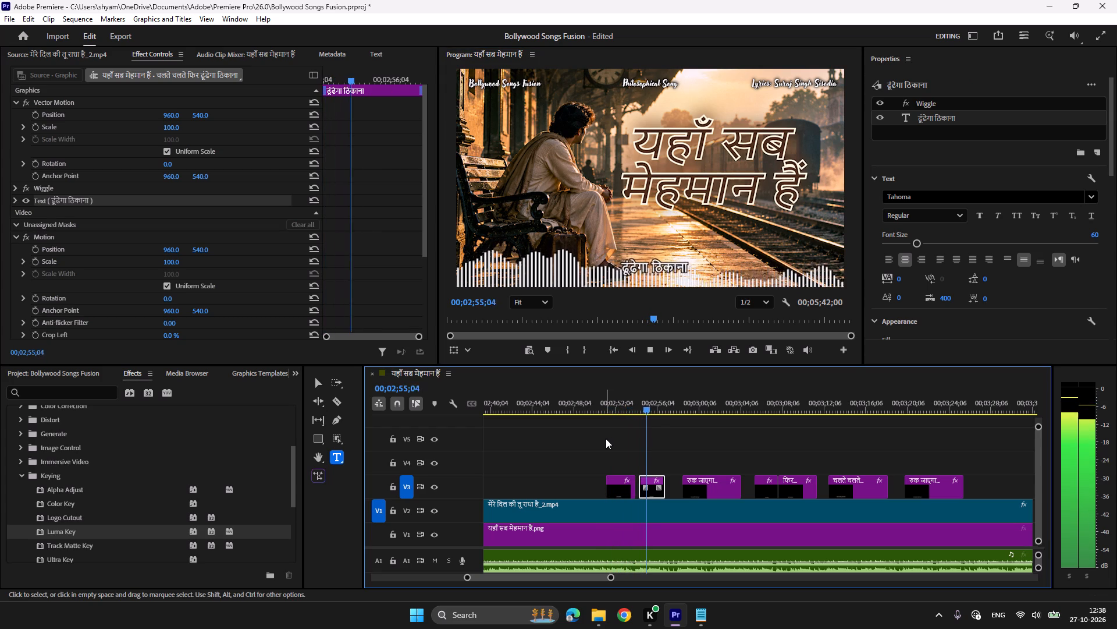
pyautogui.press('space')
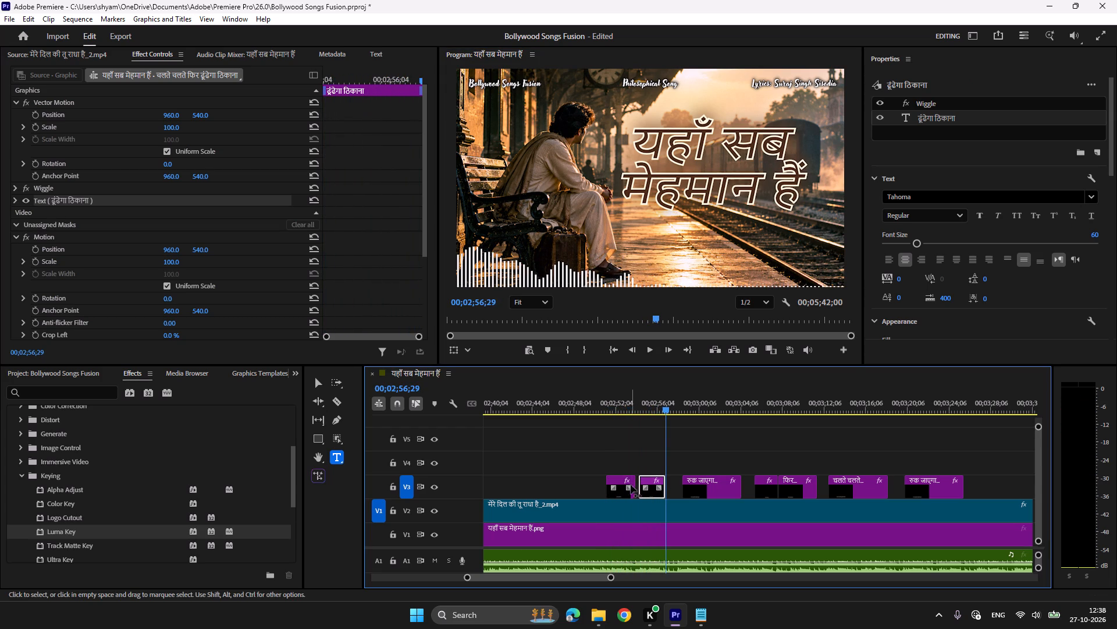
pyautogui.click(632, 481)
pyautogui.click(627, 401)
pyautogui.press('space')
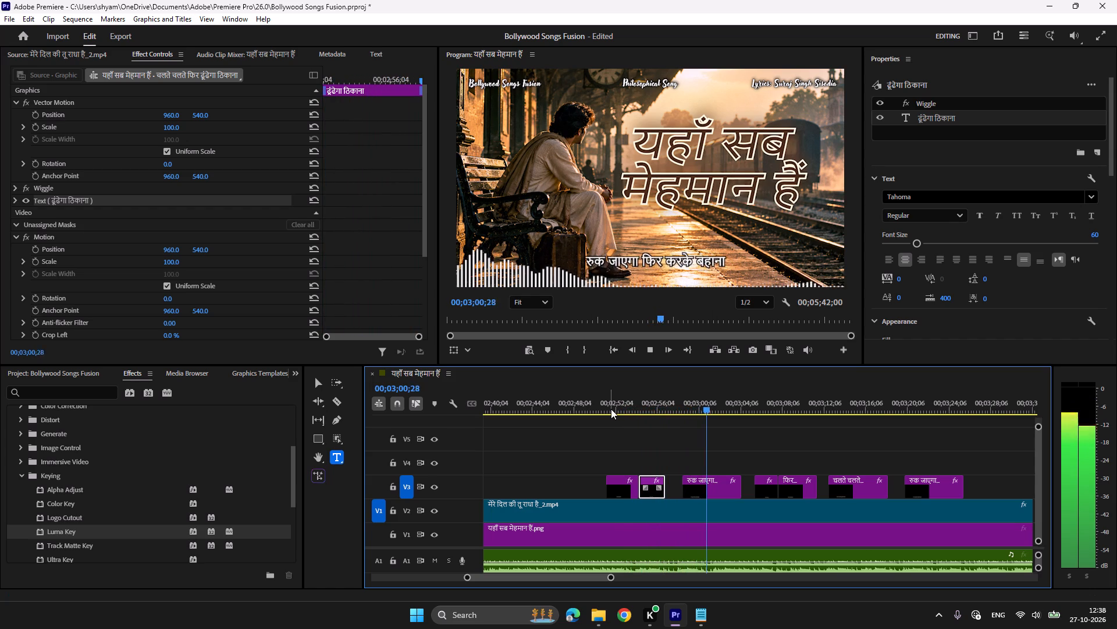
pyautogui.press('space')
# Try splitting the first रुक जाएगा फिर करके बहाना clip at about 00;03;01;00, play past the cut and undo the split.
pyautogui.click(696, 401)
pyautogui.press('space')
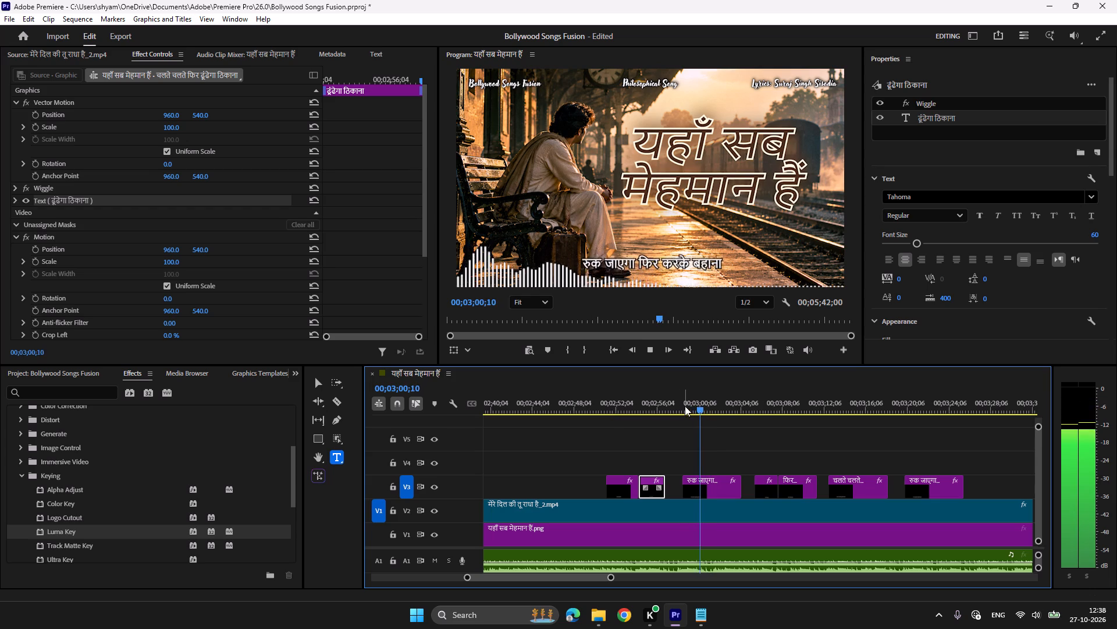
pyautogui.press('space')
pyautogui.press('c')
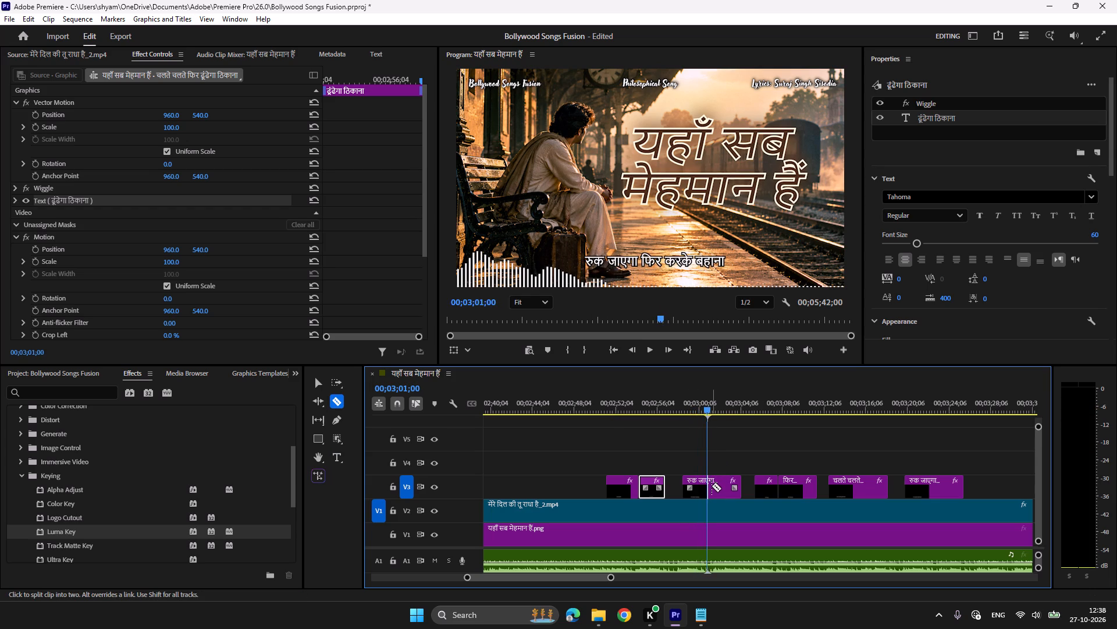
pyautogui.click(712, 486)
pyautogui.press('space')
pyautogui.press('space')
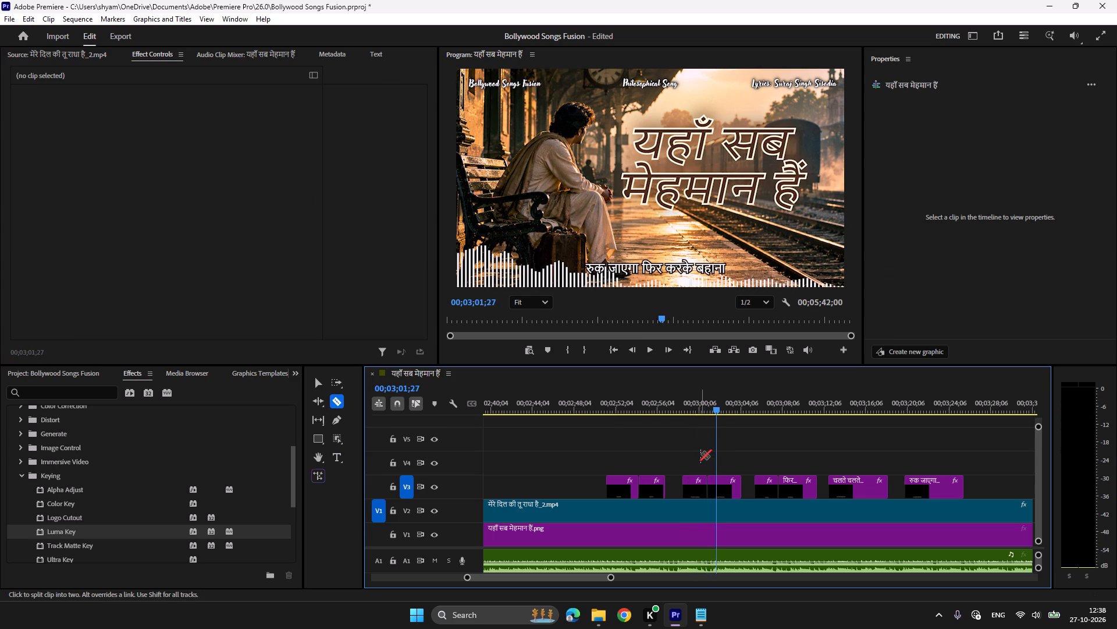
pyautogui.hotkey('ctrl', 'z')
# Play the first रुक जाएगा फिर करके बहाना clip to the phrase break and split it at about 00;03;01;18.
pyautogui.click(703, 407)
pyautogui.press('space')
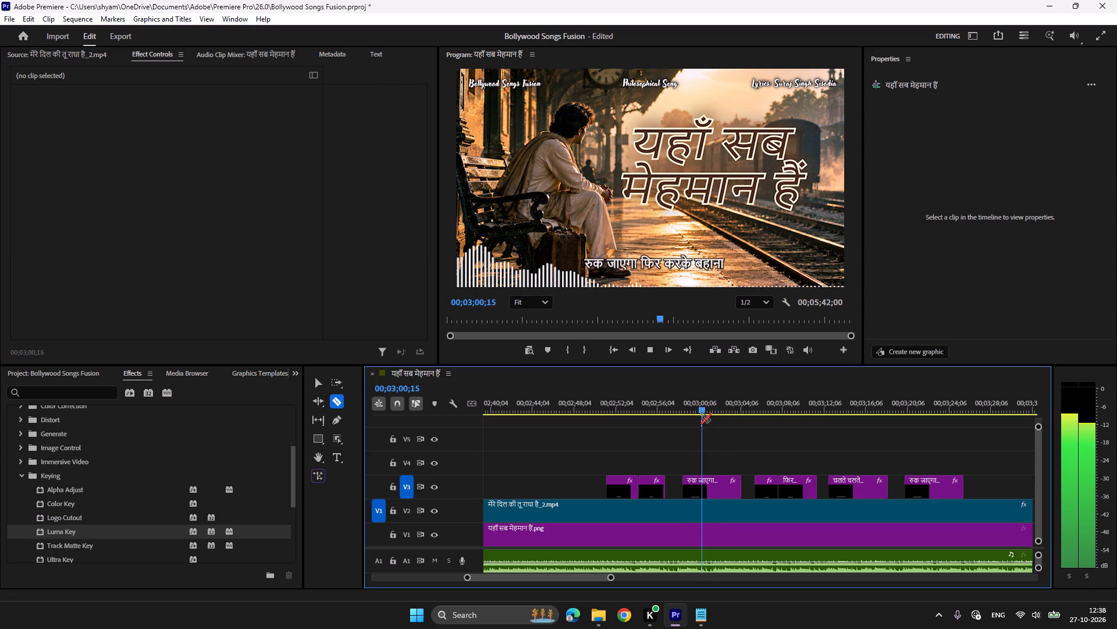
pyautogui.press('space')
pyautogui.press('space')
pyautogui.press('space')
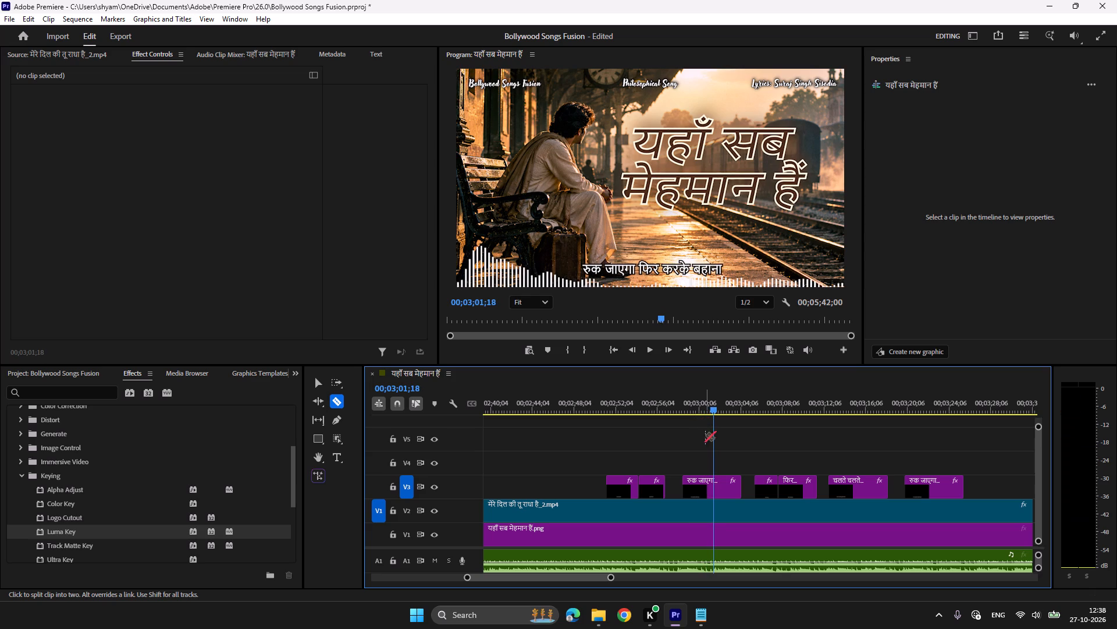
pyautogui.click(717, 481)
# Delete फिर करके बहाना from the first part of the split clip's text, leaving रुक जाएगा.
pyautogui.press('v')
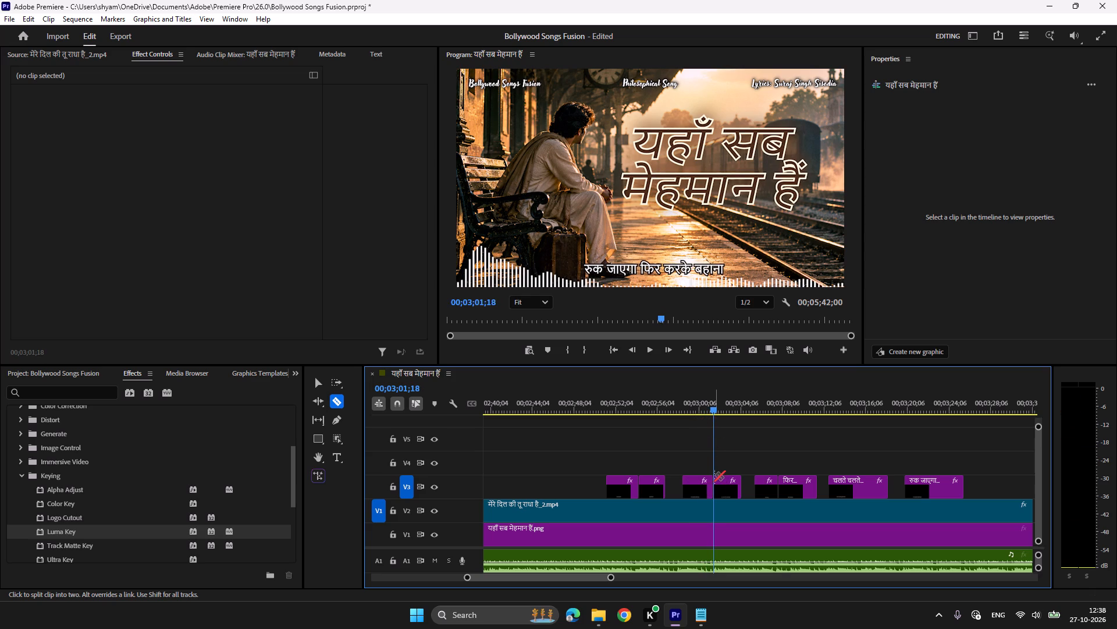
pyautogui.press('t')
pyautogui.click(701, 395)
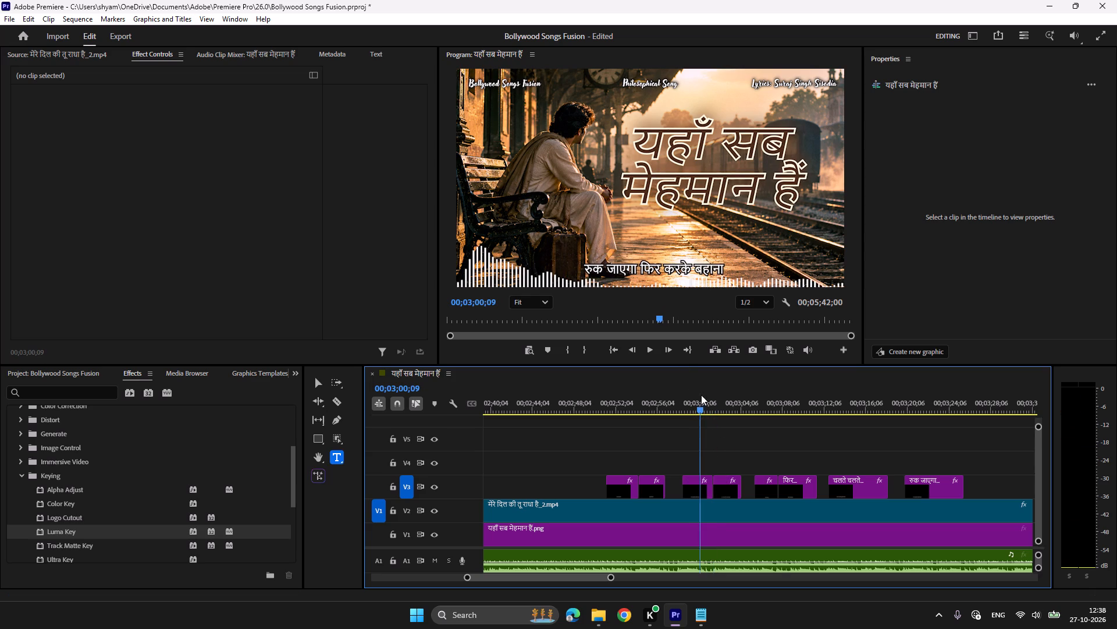
pyautogui.click(648, 267)
pyautogui.moveTo(639, 260); pyautogui.dragTo(641, 260)
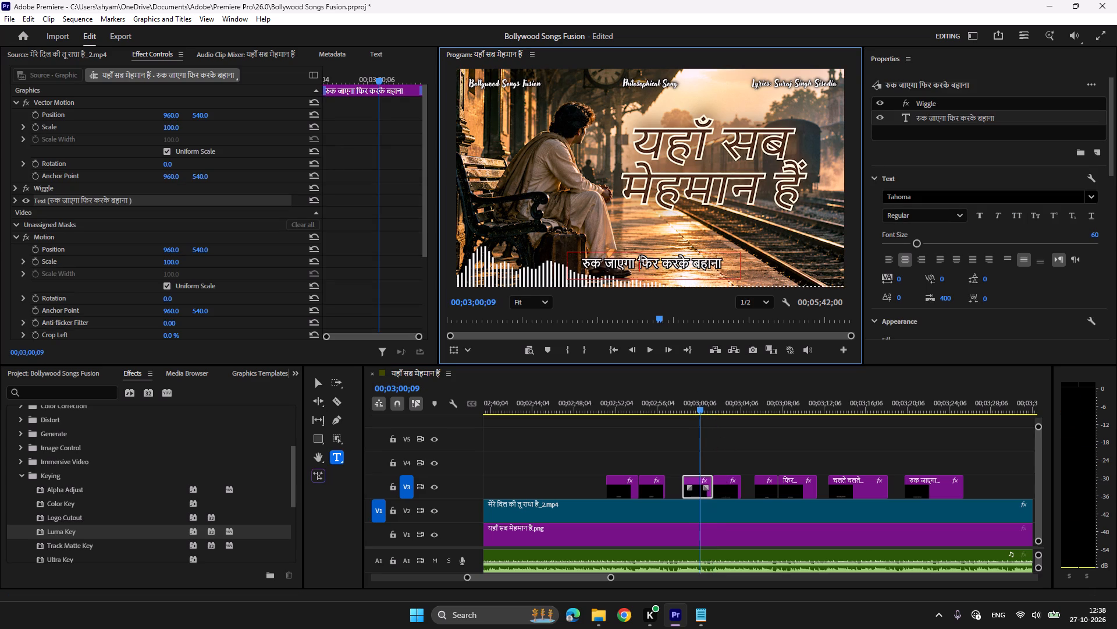
pyautogui.moveTo(641, 260); pyautogui.dragTo(724, 264)
pyautogui.press('BackSpace')
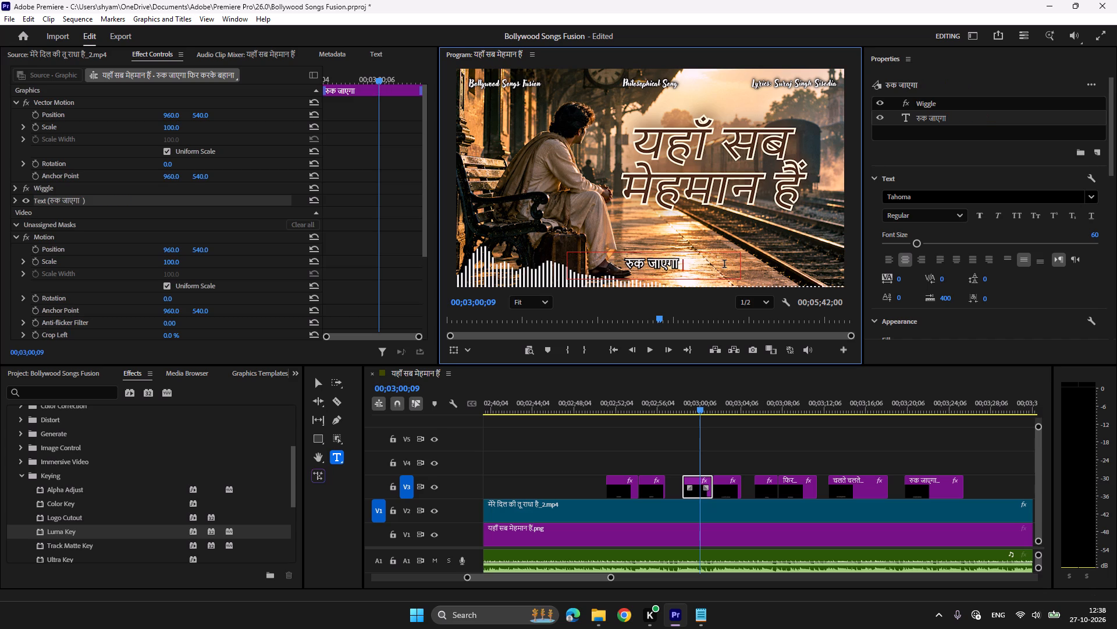
# Delete रुक जाएगा from the second part's text, leaving फिर करके बहाना.
pyautogui.click(717, 398)
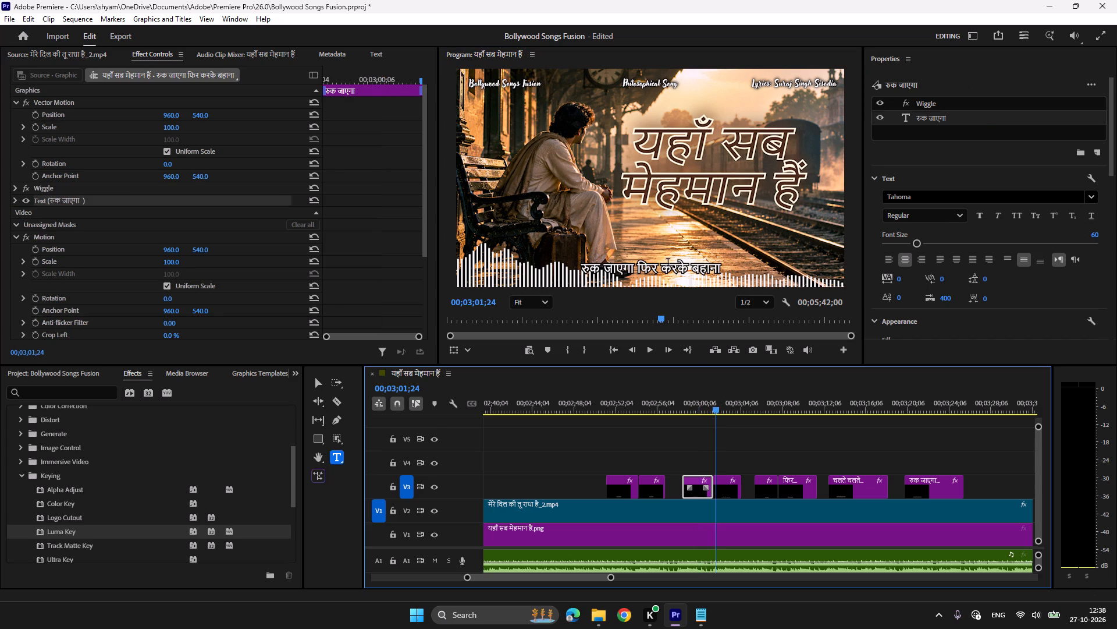
pyautogui.click(668, 263)
pyautogui.moveTo(640, 263); pyautogui.dragTo(577, 263)
pyautogui.press('BackSpace')
# Play from the split phrase to the repeated verse and delete the last two unsplit V3 text clips, चलते चलते फिर ढूंढेगा ठिकाना and रुक जाएगा फिर करके बहाना.
pyautogui.click(706, 401)
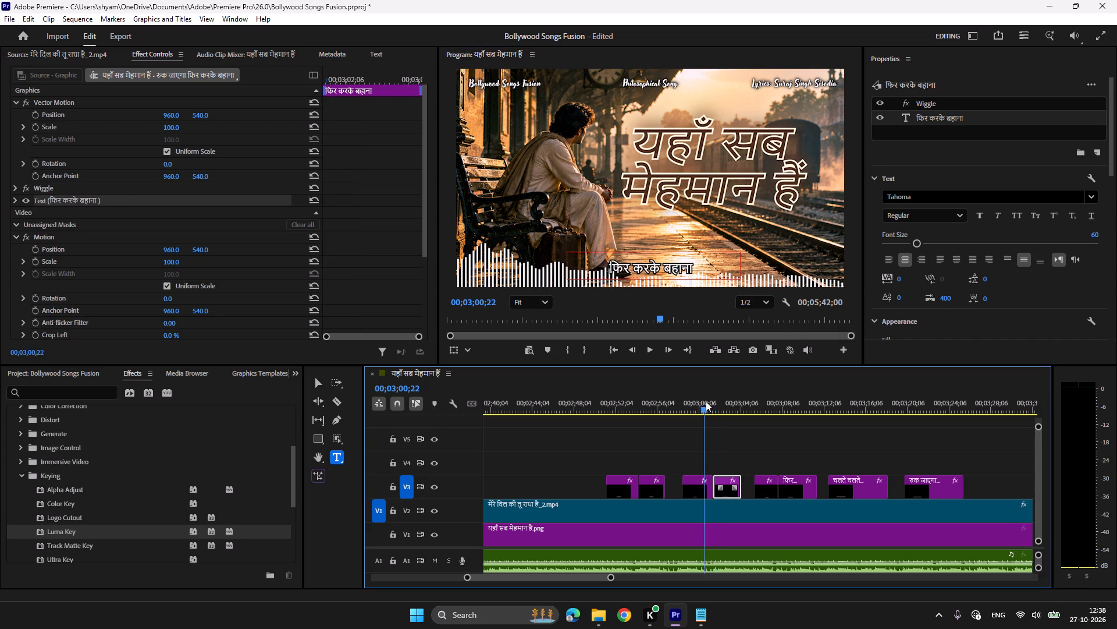
pyautogui.press('space')
pyautogui.scroll(-3, 659, 408)
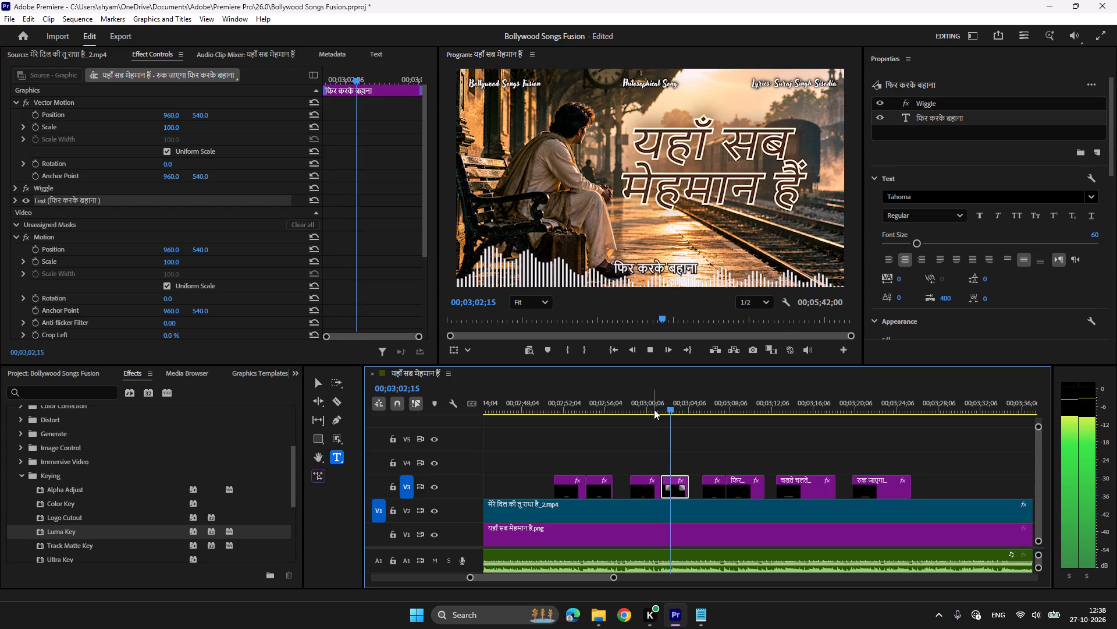
pyautogui.scroll(-1, 654, 411)
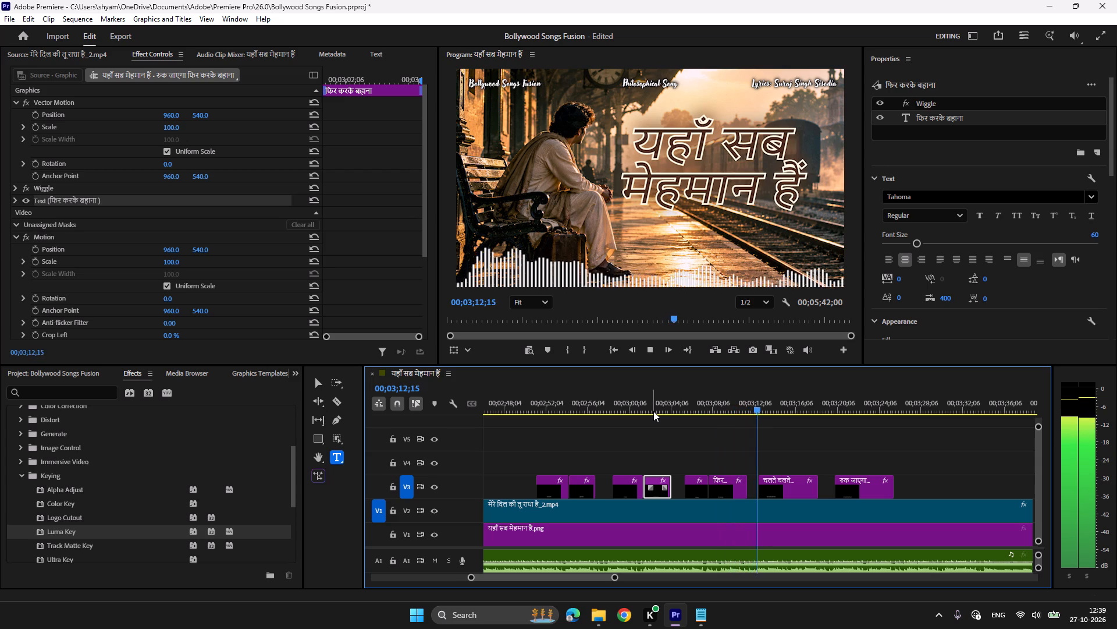
pyautogui.press('space')
pyautogui.click(792, 489)
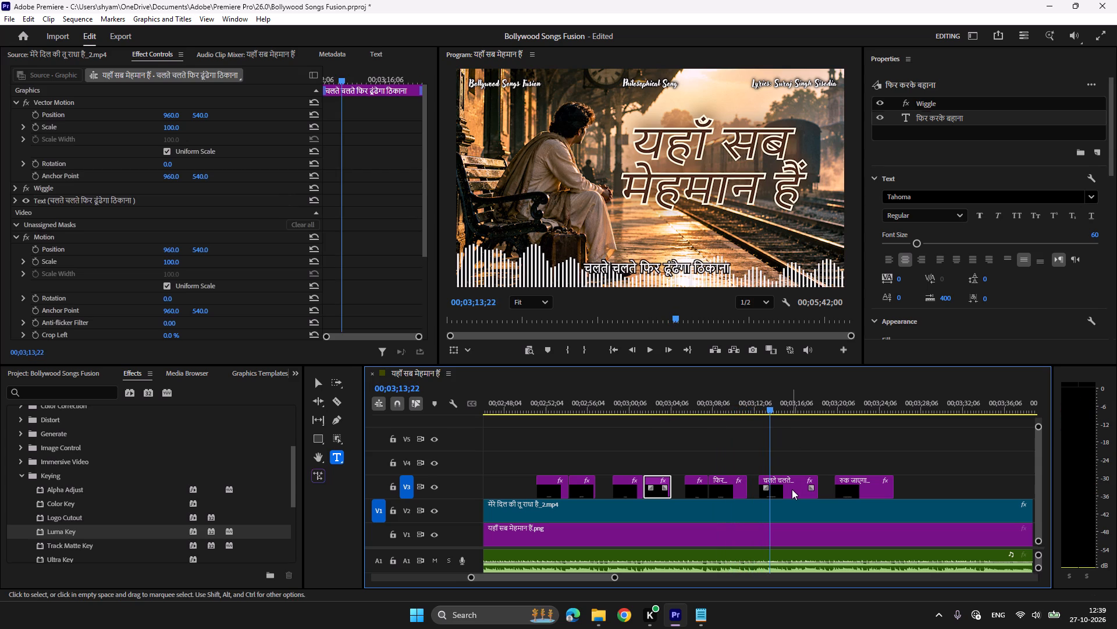
pyautogui.moveTo(785, 447); pyautogui.dragTo(852, 481)
pyautogui.press('Delete')
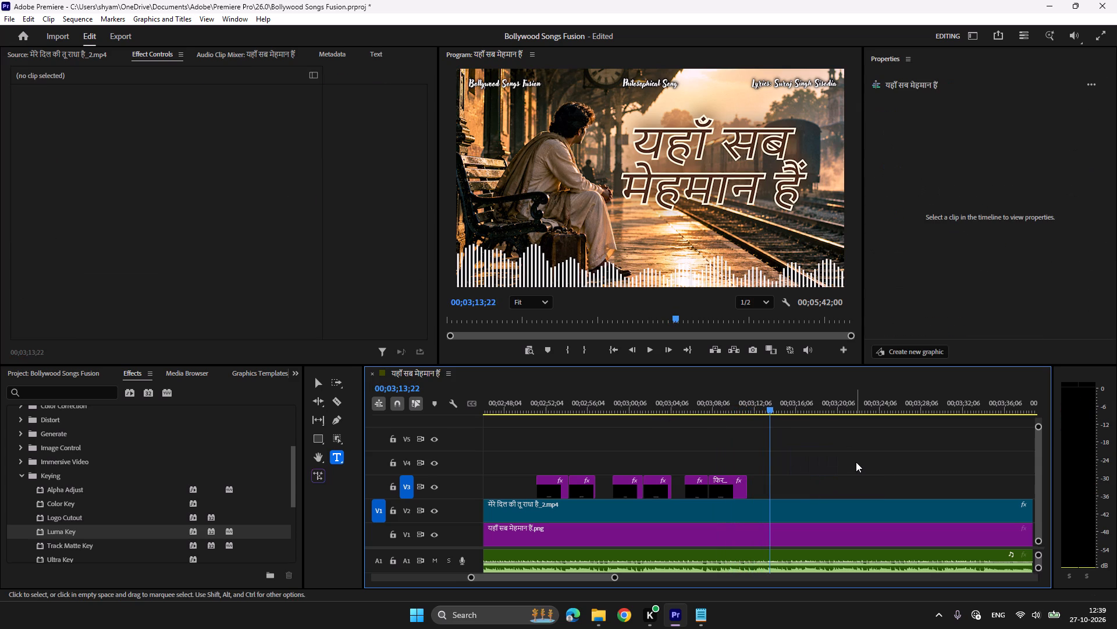
# Copy the four split V3 text clips from चलते चलते फिर to फिर करके बहाना, find the repeated verse's start and paste them at 00;03;12;21.
pyautogui.moveTo(527, 443); pyautogui.dragTo(642, 483)
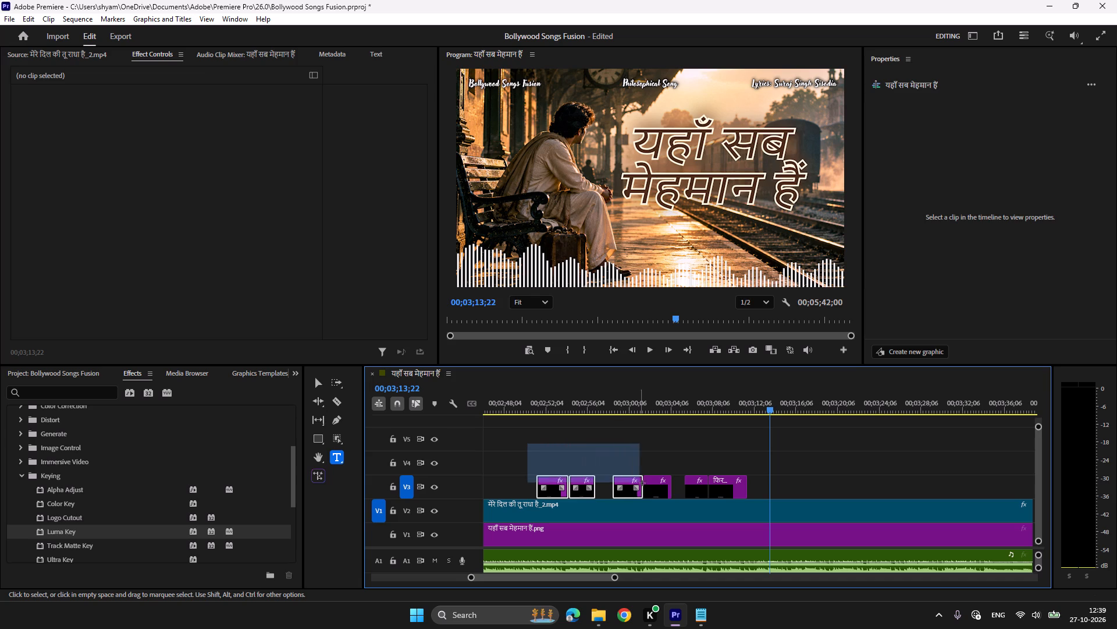
pyautogui.moveTo(642, 483); pyautogui.dragTo(646, 483)
pyautogui.hotkey('ctrl', 'c')
pyautogui.click(750, 406)
pyautogui.press('space')
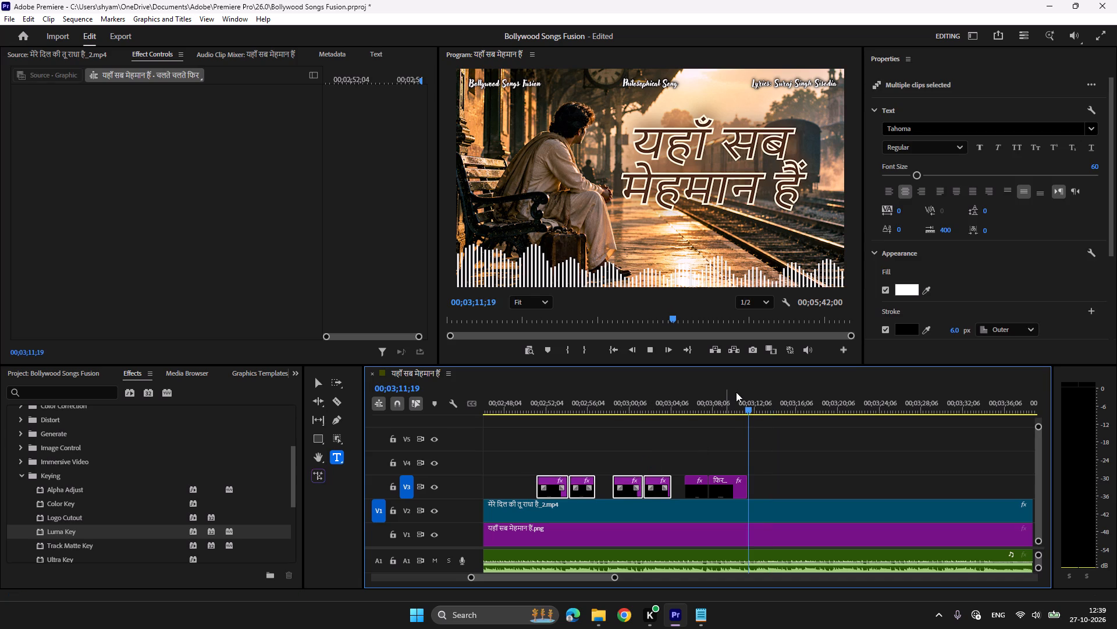
pyautogui.press('space')
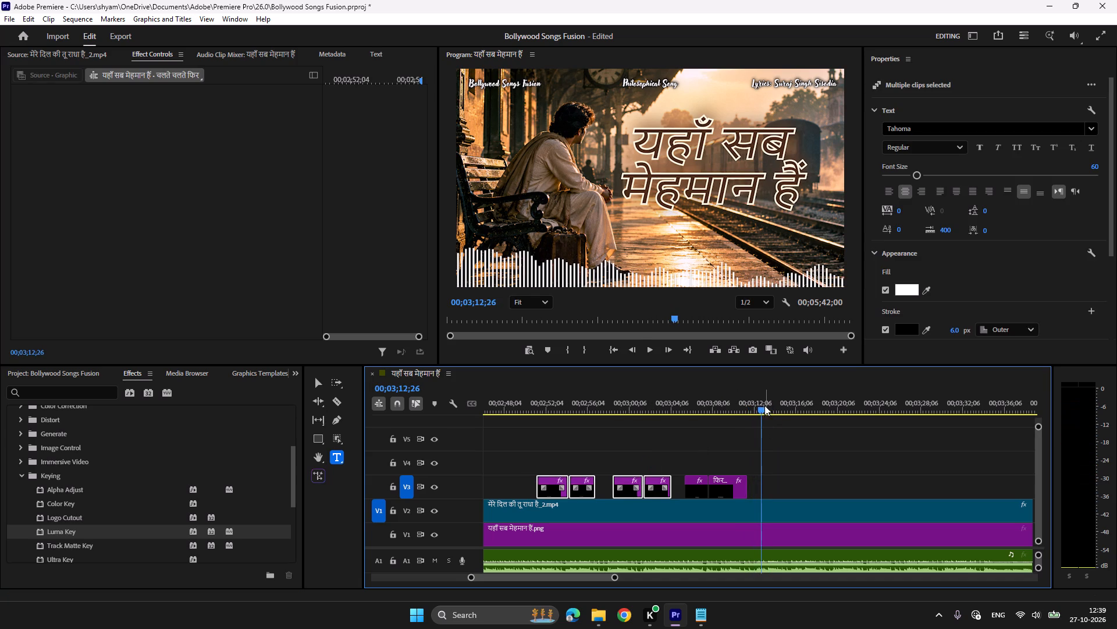
pyautogui.click(755, 399)
pyautogui.press('space')
pyautogui.press('space')
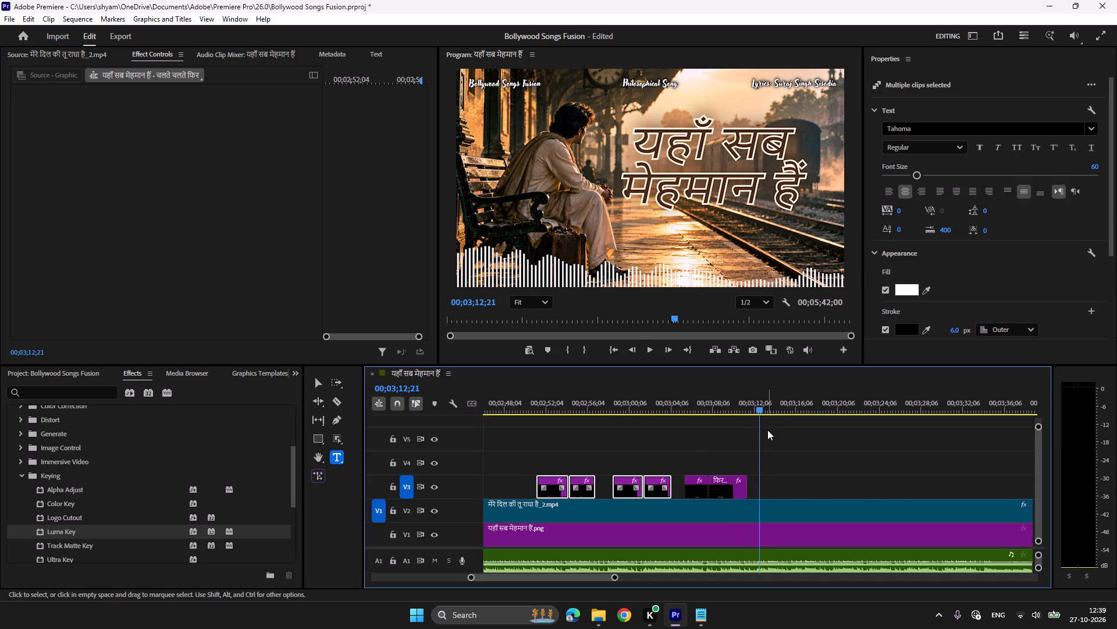
pyautogui.hotkey('ctrl', 'v')
# Play the pasted clips and extend the end of the ढूंढेगा ठिकाना clip to about 00;03;19;00.
pyautogui.click(756, 402)
pyautogui.press('space')
pyautogui.scroll(-4, 782, 434)
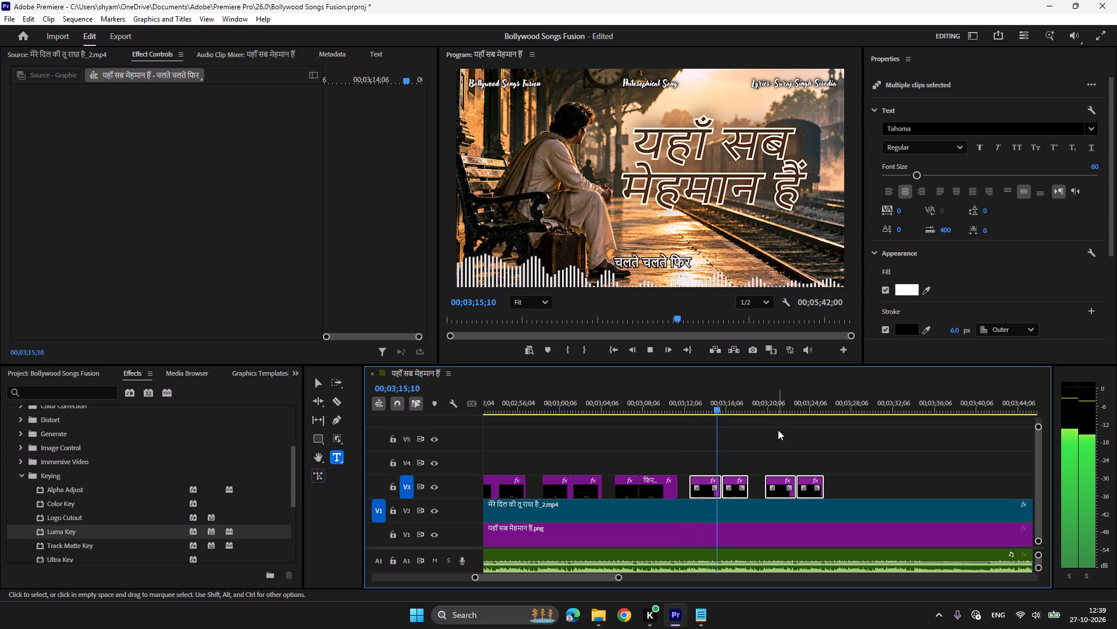
pyautogui.scroll(-2, 778, 430)
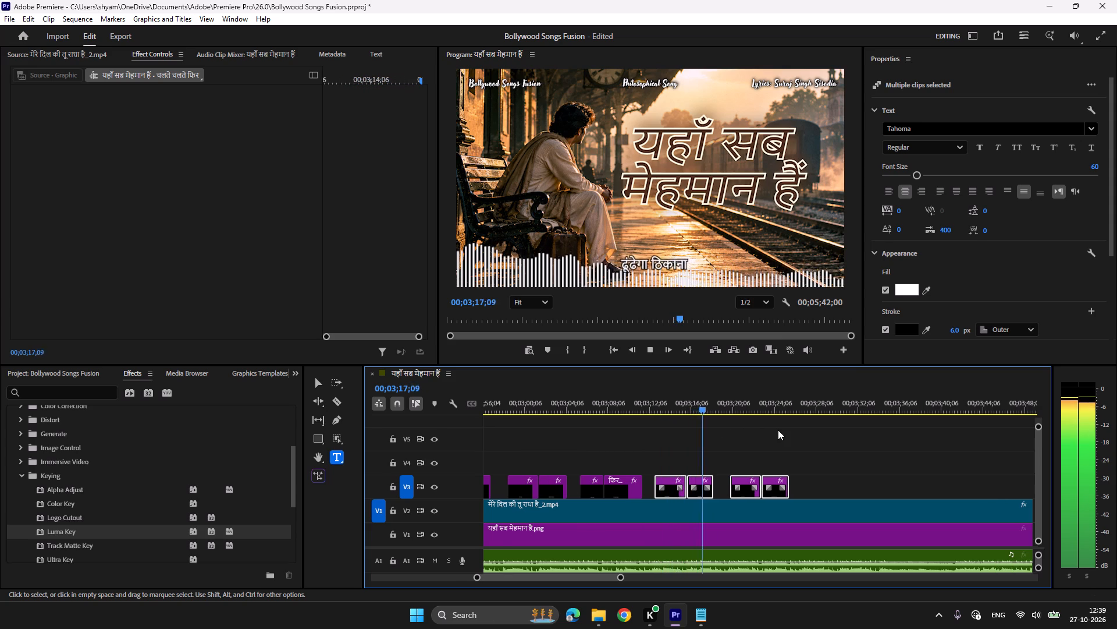
pyautogui.press('space')
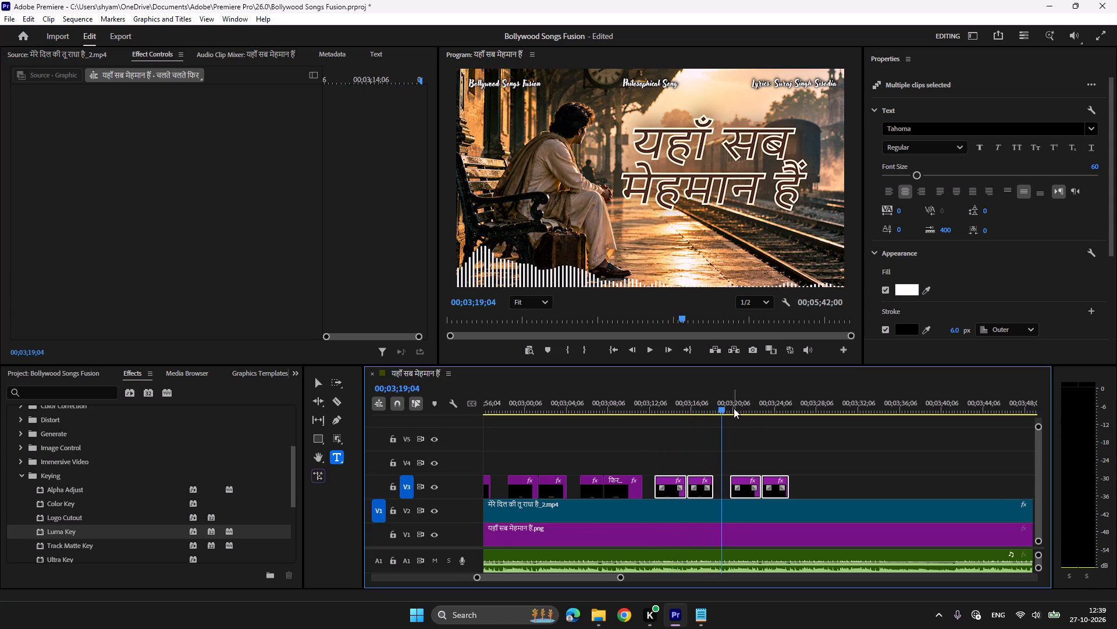
pyautogui.click(710, 400)
pyautogui.press('space')
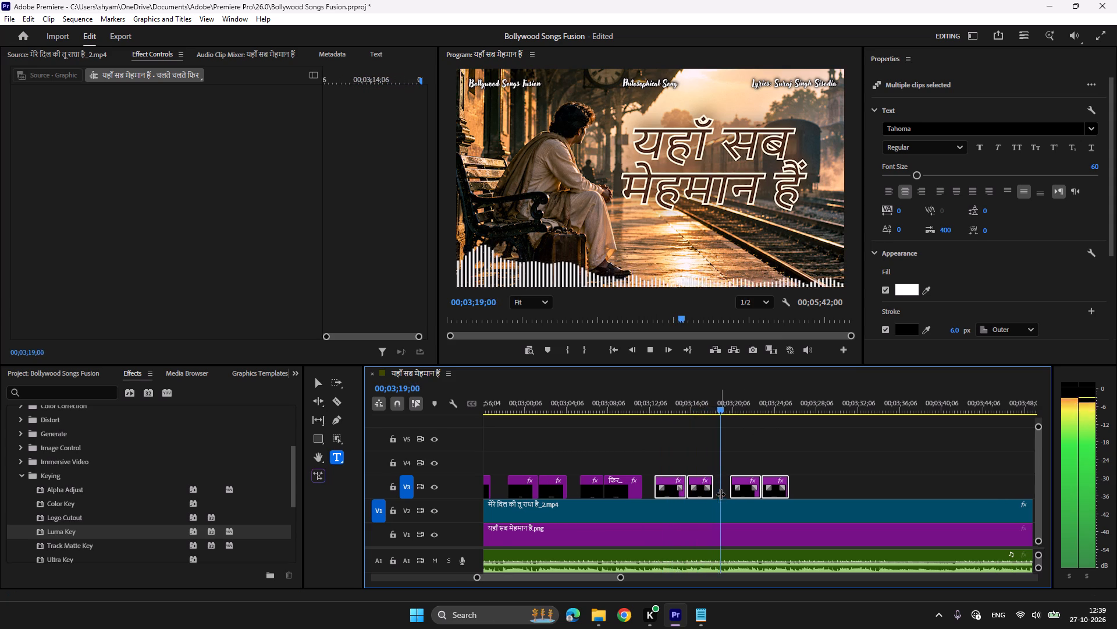
pyautogui.press('space')
pyautogui.moveTo(712, 483); pyautogui.dragTo(718, 483)
# Play into the pasted रुक जाएगा clip and append फिर, copied from the following clip's text, making it रुक जाएगा फिर.
pyautogui.press('space')
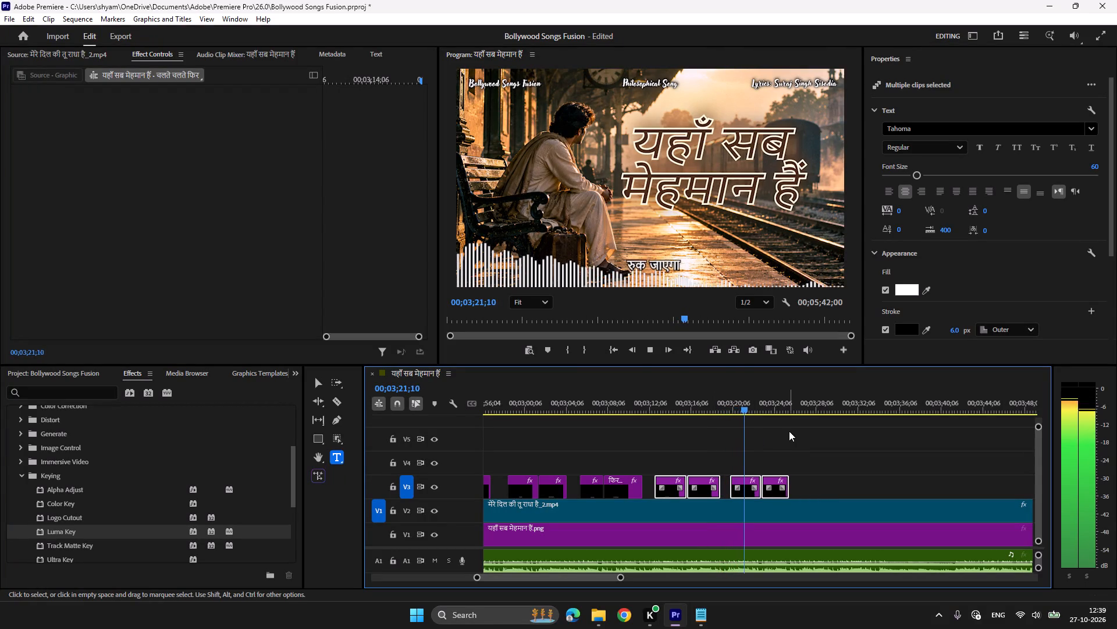
pyautogui.press('space')
pyautogui.click(665, 263)
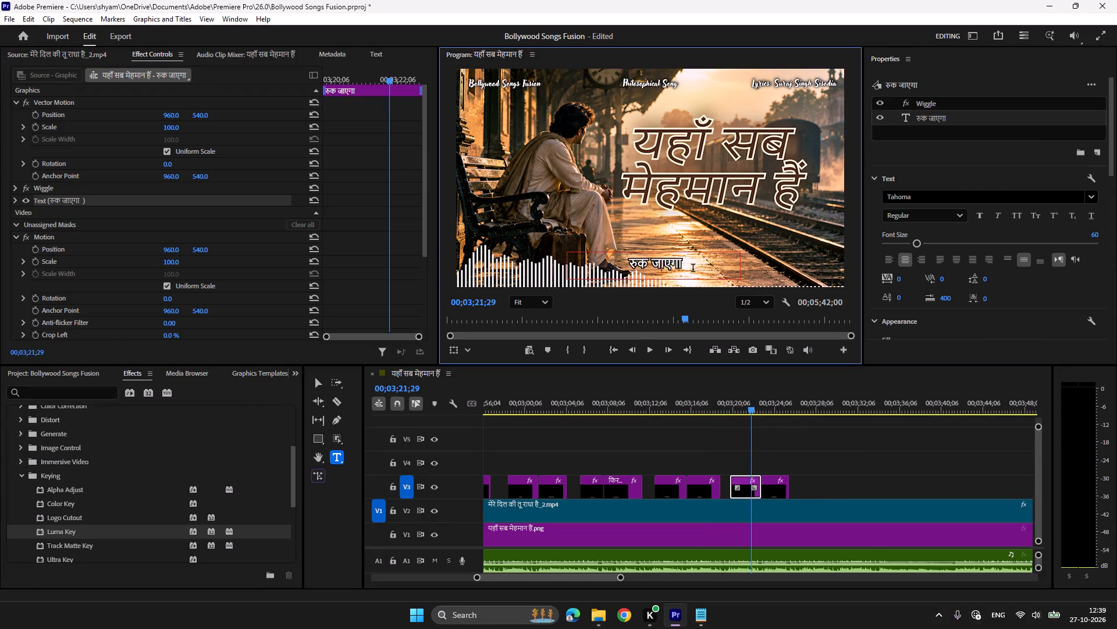
pyautogui.click(695, 269)
pyautogui.click(777, 401)
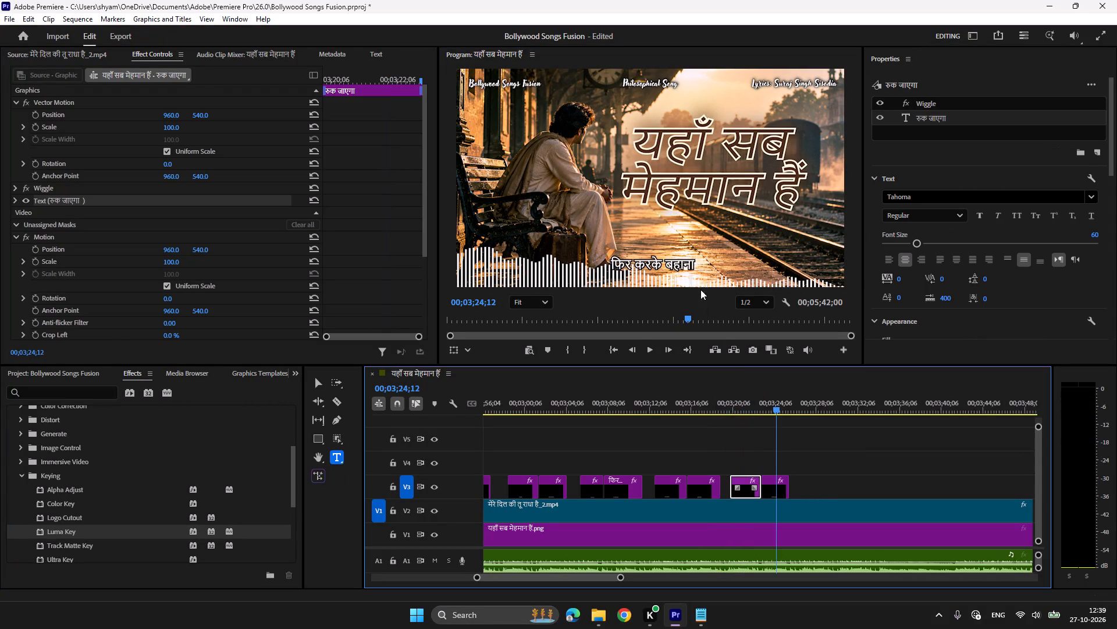
pyautogui.doubleClick(618, 262)
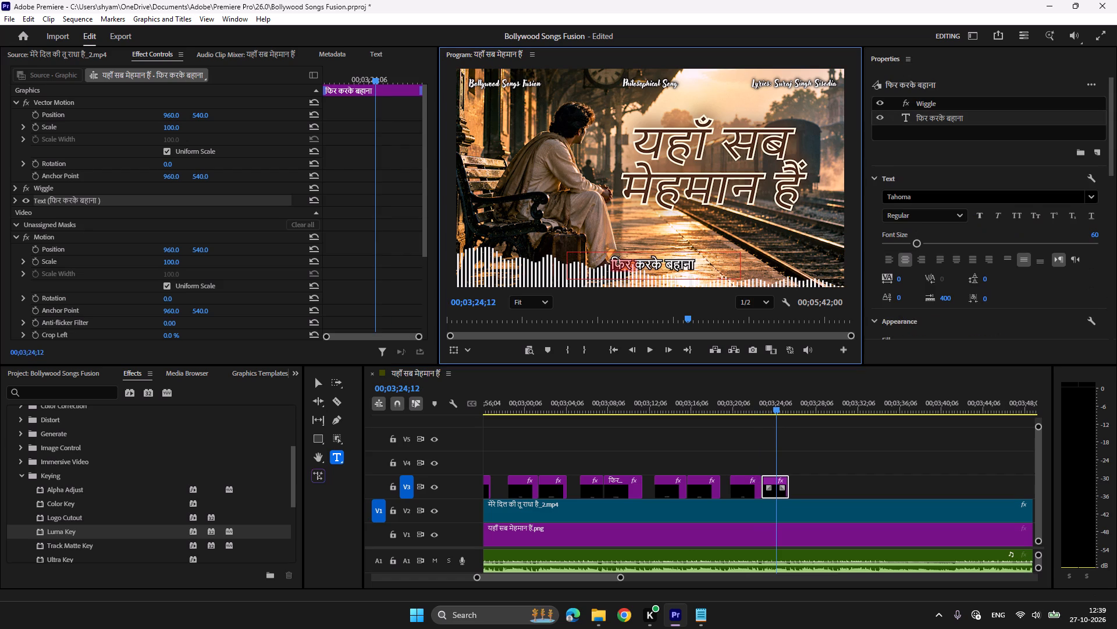
pyautogui.hotkey('ctrl', 'c')
pyautogui.click(746, 398)
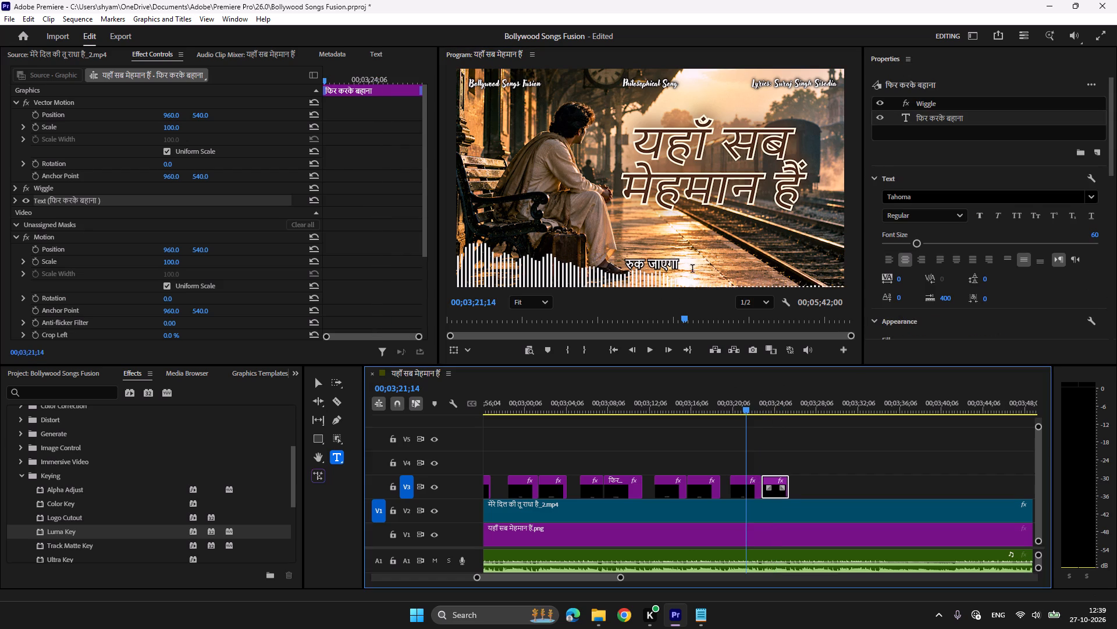
pyautogui.click(692, 268)
pyautogui.press('BackSpace')
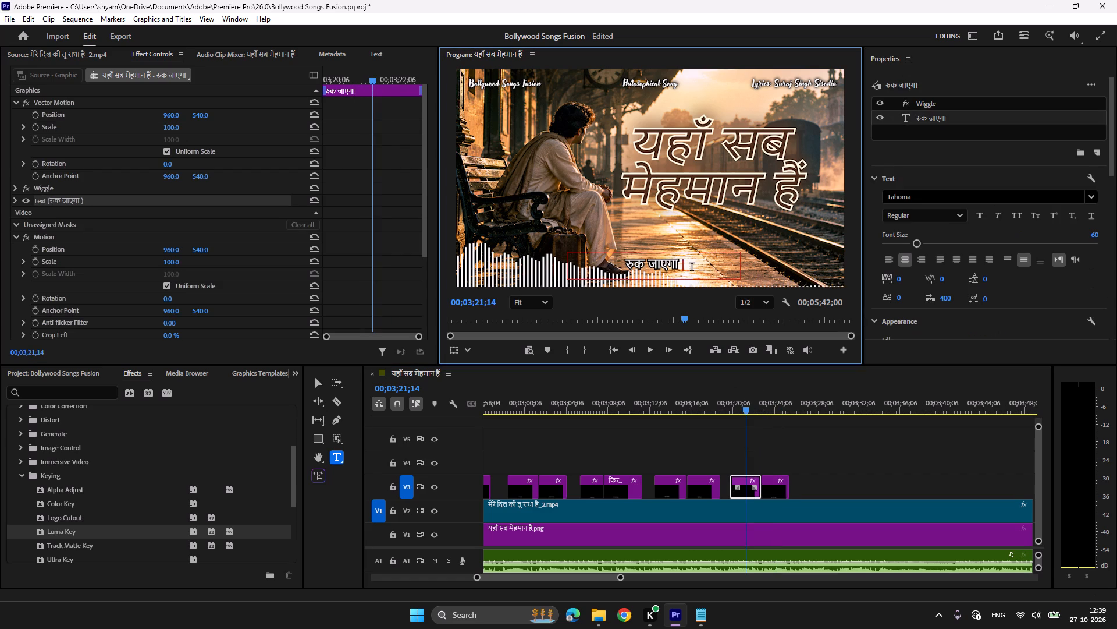
pyautogui.hotkey('ctrl', 'v')
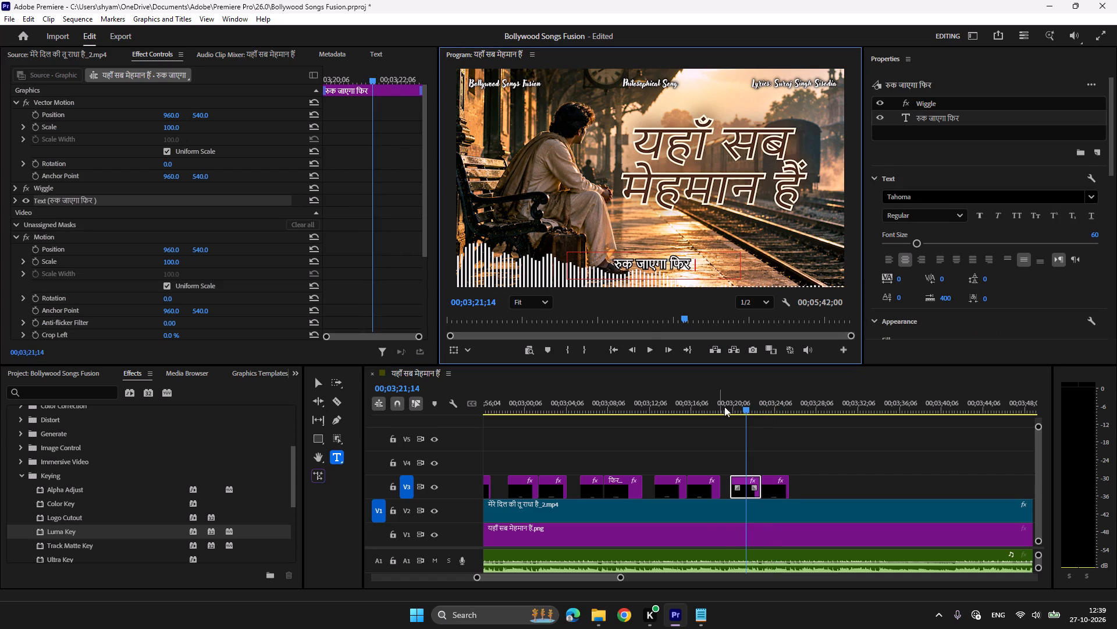
# Play the रुक जाएगा फिर phrase and shift the फिर करके बहाना clip slightly later, starting at about 00;03;23;08.
pyautogui.click(724, 407)
pyautogui.press('space')
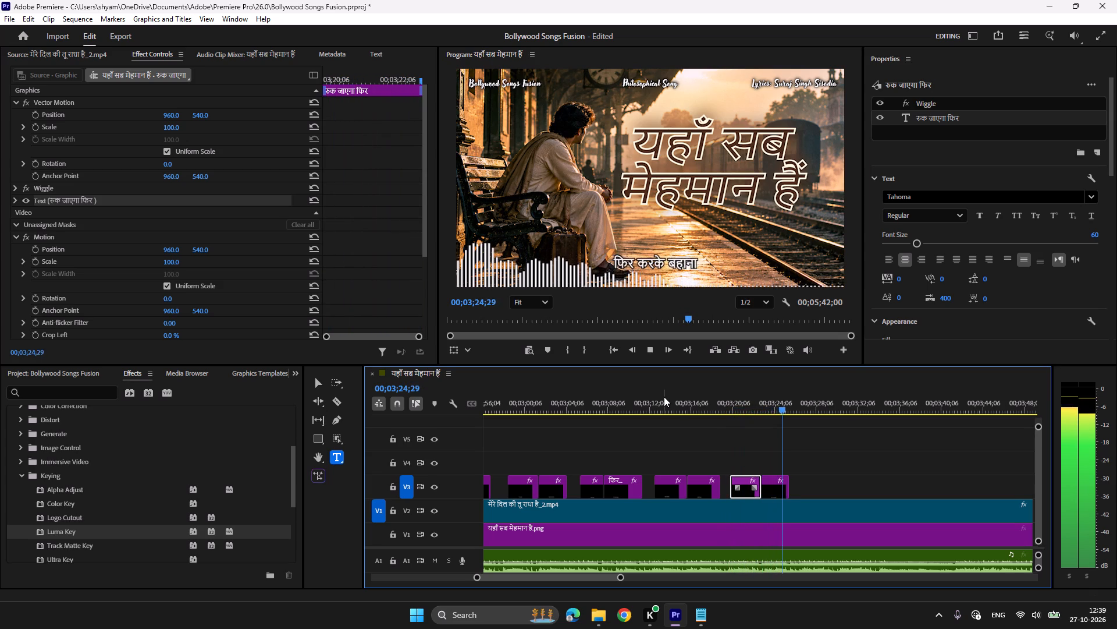
pyautogui.press('space')
pyautogui.click(748, 395)
pyautogui.press('space')
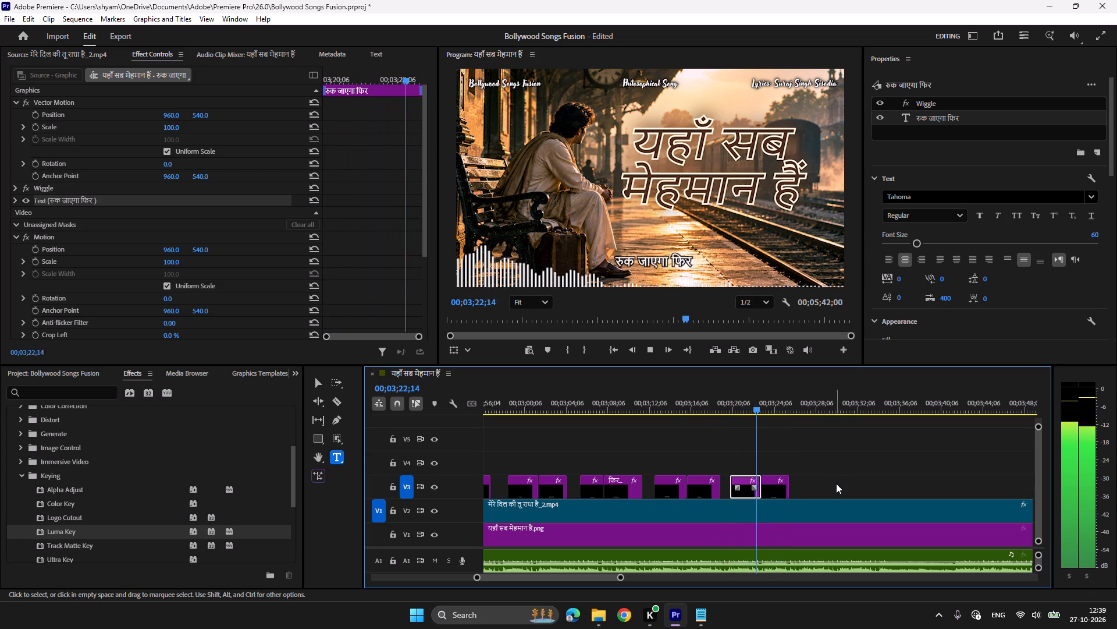
pyautogui.press('space')
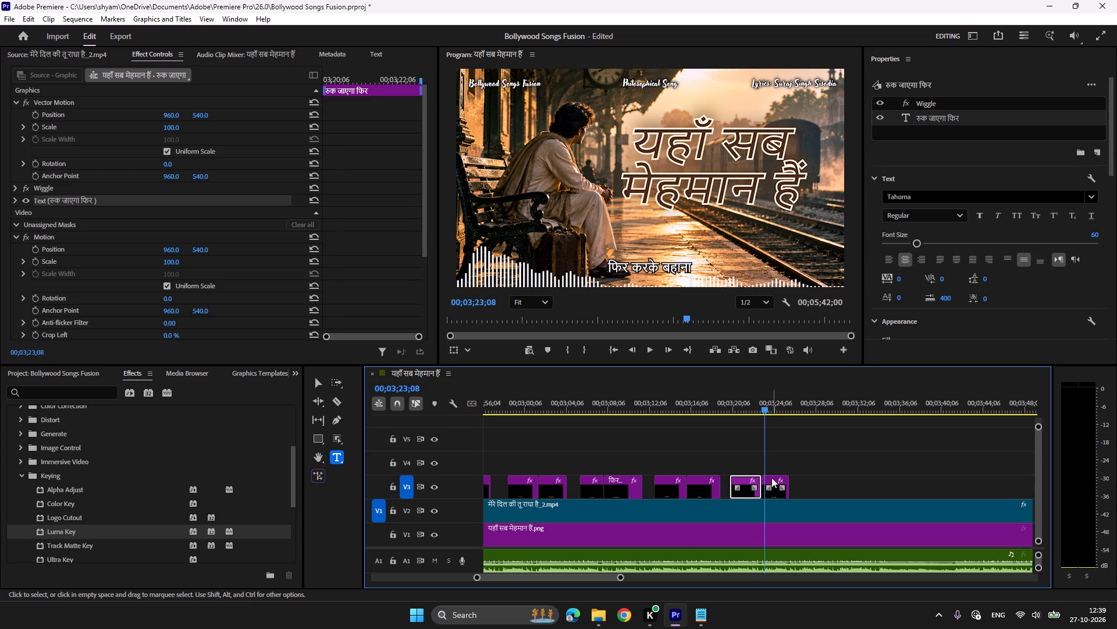
pyautogui.click(771, 478)
# Play on past the फिर करके बहाना clip and paste a copy of it at 00;03;27;03.
pyautogui.press('space')
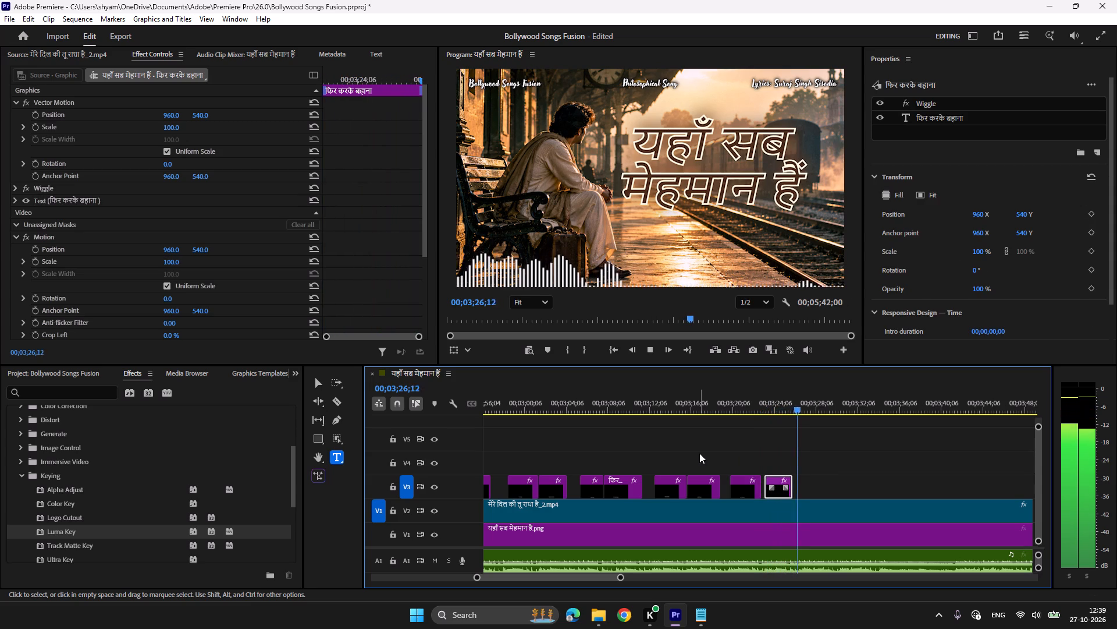
pyautogui.press('space')
pyautogui.hotkey('ctrl', 'c')
pyautogui.hotkey('ctrl', 'v')
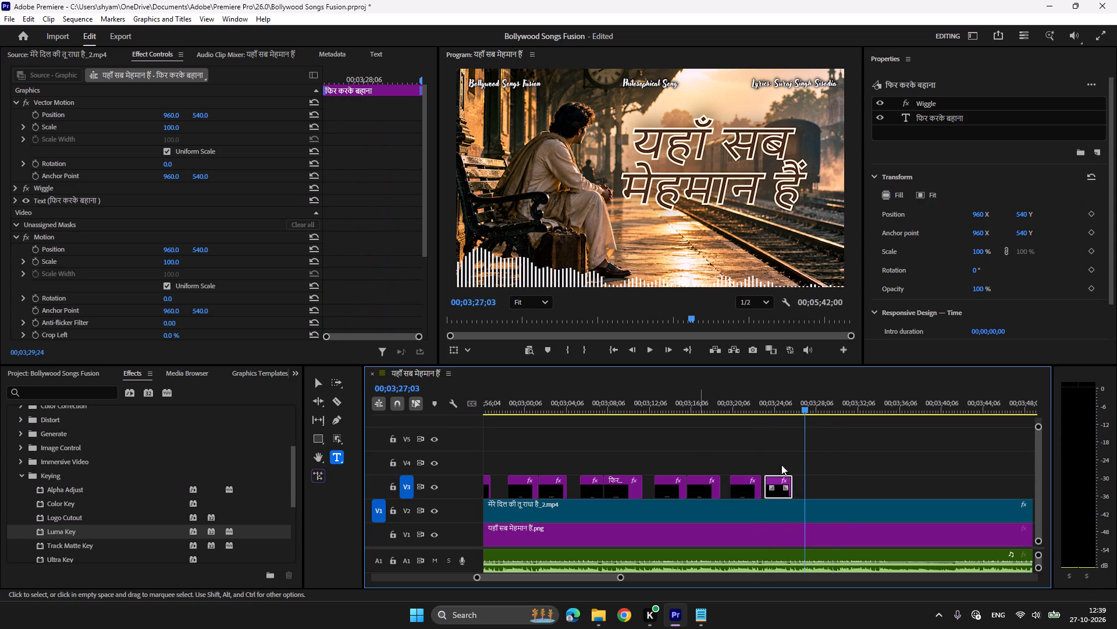
# Copy बदलेगा कुछ नहीं from the lyrics text file in Notepad and replace the pasted clip's text with it in Premiere Pro.
pyautogui.click(692, 618)
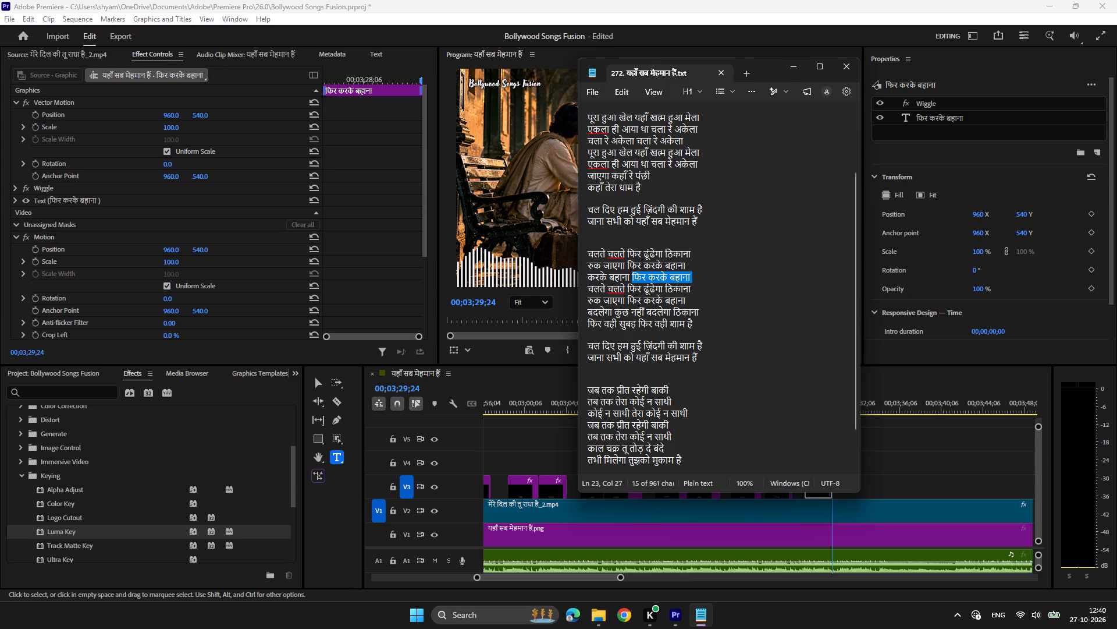
pyautogui.moveTo(644, 310); pyautogui.dragTo(563, 314)
pyautogui.hotkey('ctrl', 'c')
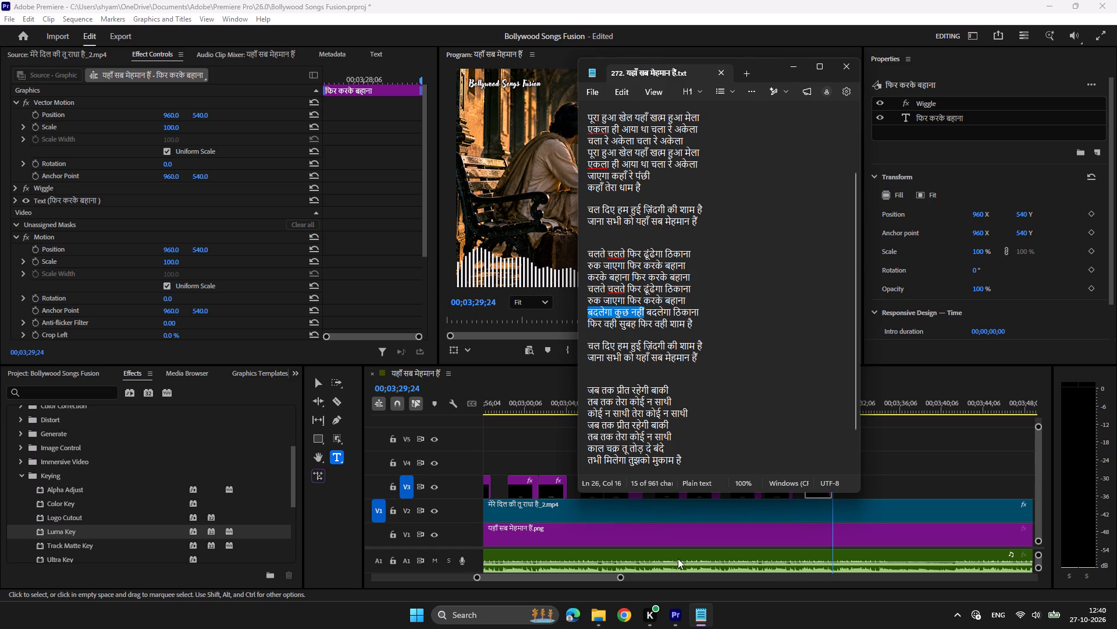
pyautogui.click(675, 628)
pyautogui.click(816, 401)
pyautogui.click(666, 272)
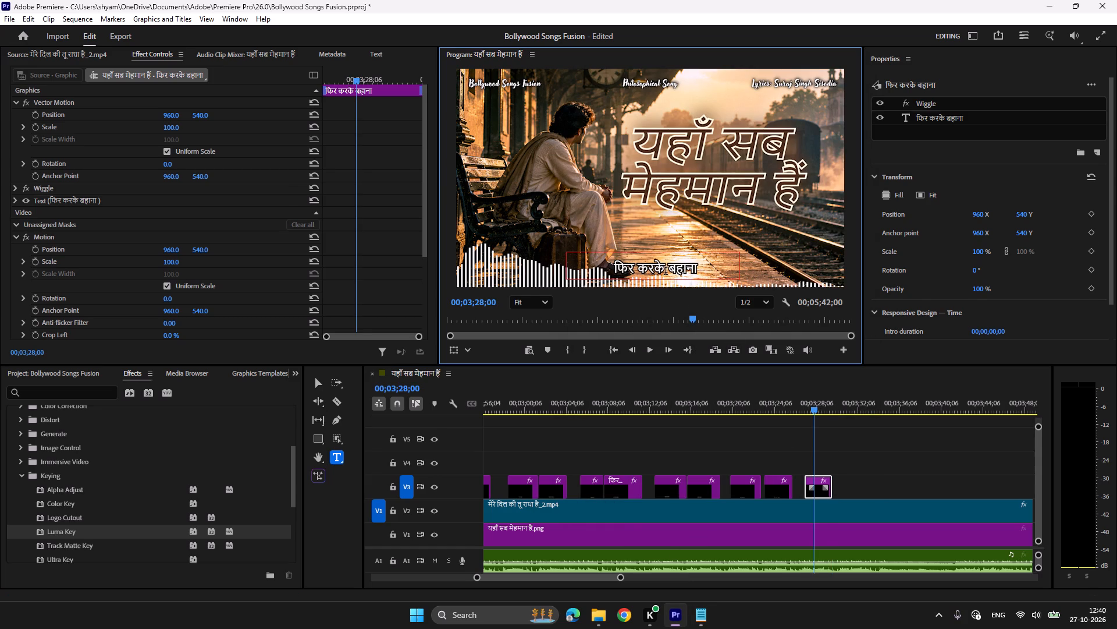
pyautogui.hotkey('ctrl', 'a')
pyautogui.hotkey('ctrl', 'v')
# Play through the बदलेगा कुछ नहीं phrase and paste a copy of its clip just after it, at about 00;03;30;20.
pyautogui.click(798, 397)
pyautogui.press('space')
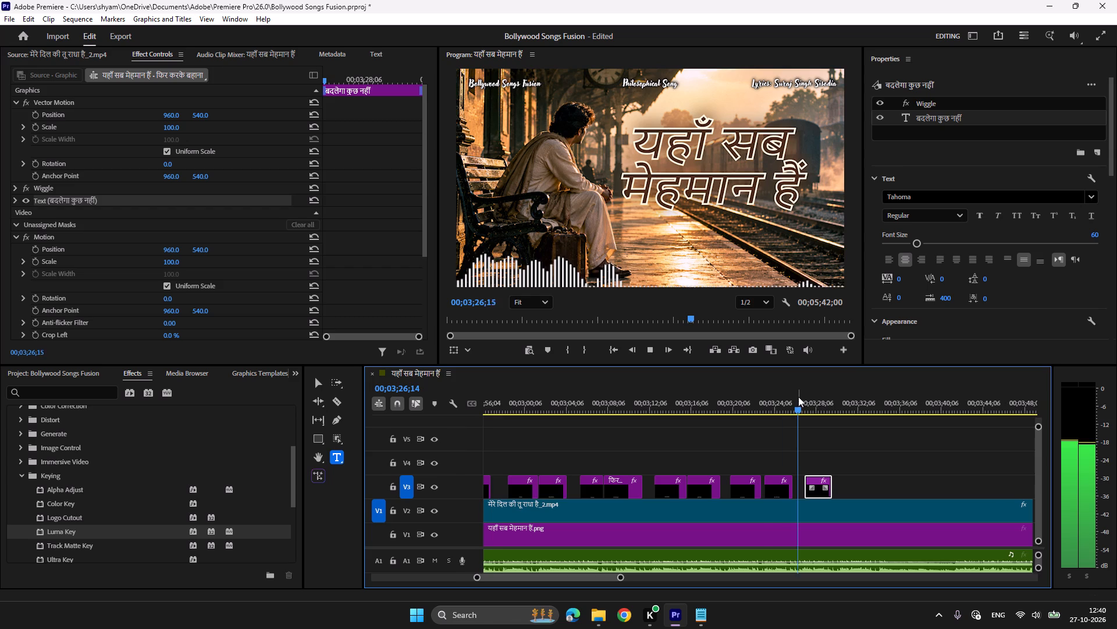
pyautogui.scroll(-1, 798, 397)
pyautogui.scroll(1, 798, 397)
pyautogui.scroll(-1, 798, 397)
pyautogui.scroll(1, 798, 397)
pyautogui.scroll(-4, 731, 429)
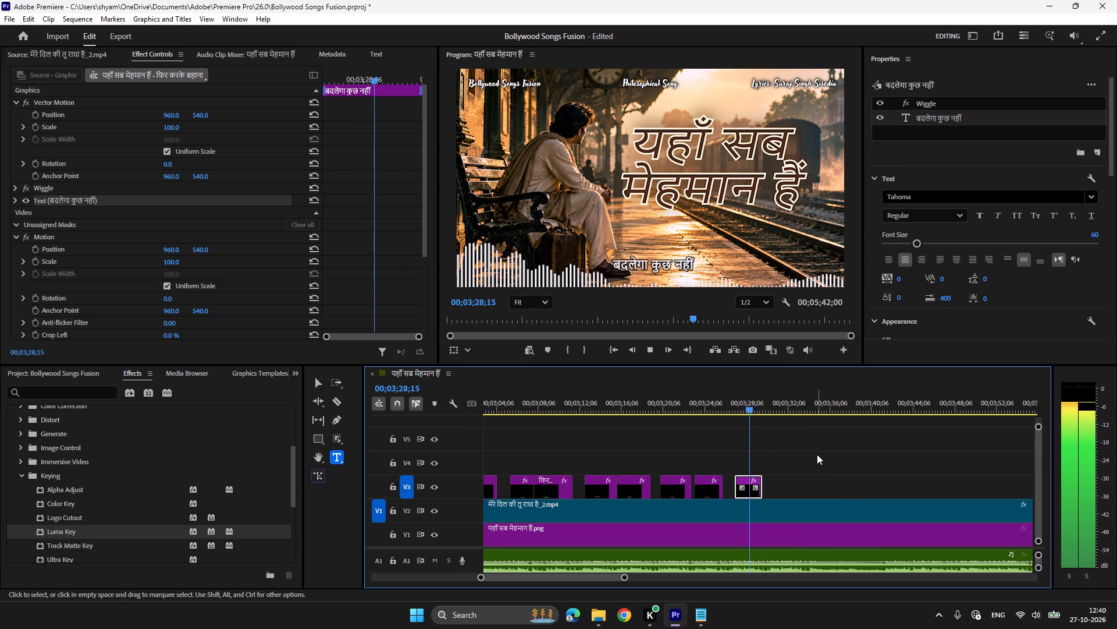
pyautogui.press('space')
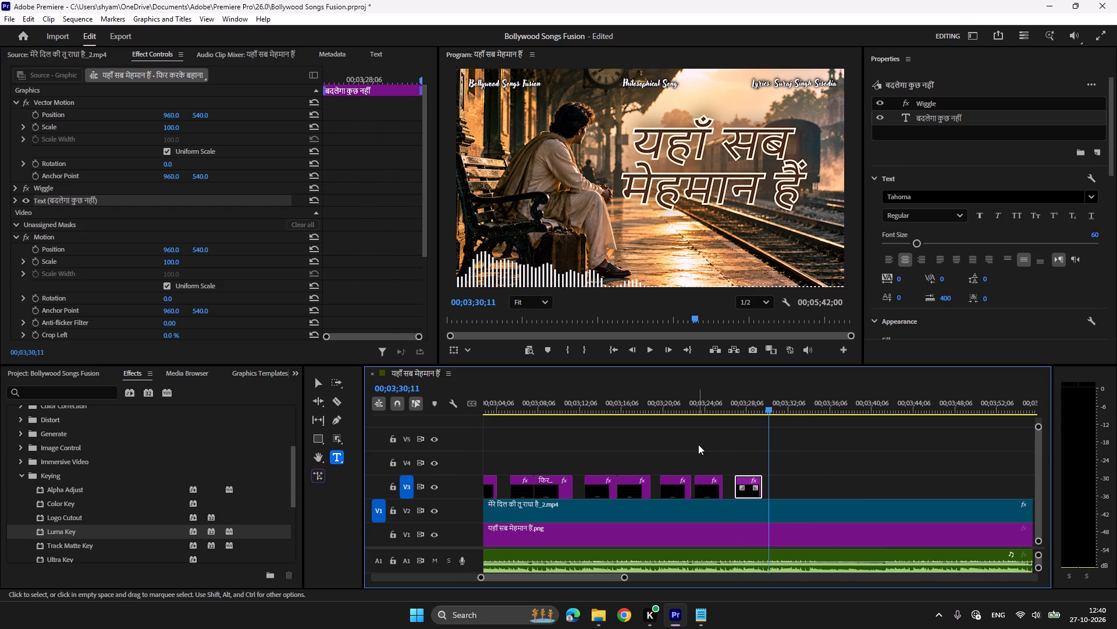
pyautogui.press('space')
pyautogui.press('space')
pyautogui.hotkey('ctrl', 'c')
pyautogui.hotkey('ctrl', 'v')
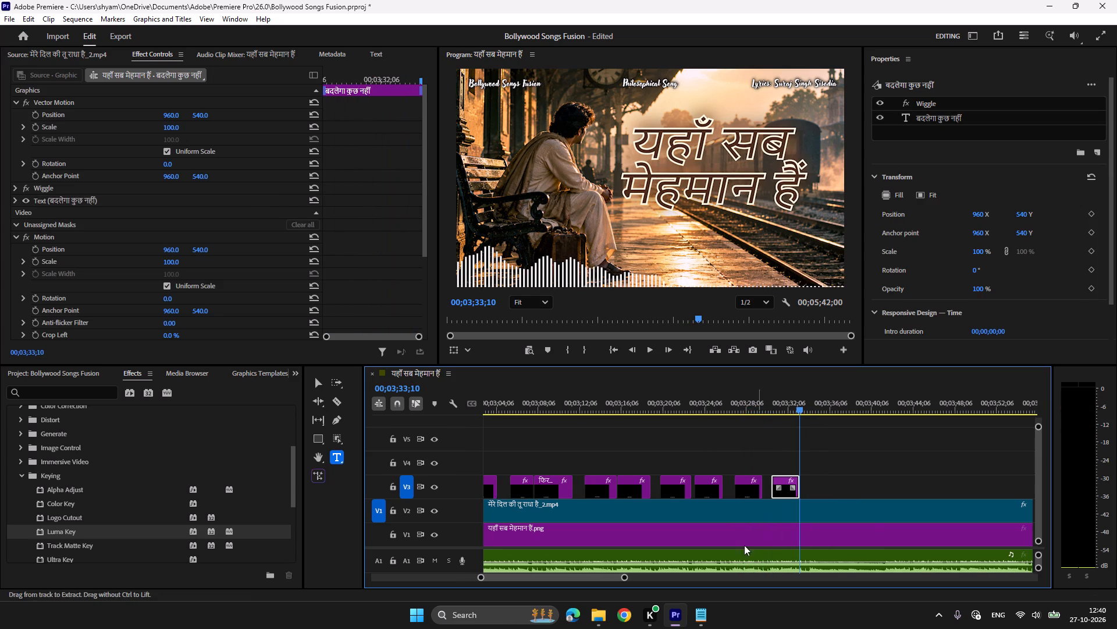
# Copy बदलेगा ठिकाना from the lyrics text file in Notepad and replace the pasted clip's text with it in Premiere Pro.
pyautogui.click(705, 613)
pyautogui.moveTo(700, 312); pyautogui.dragTo(654, 312)
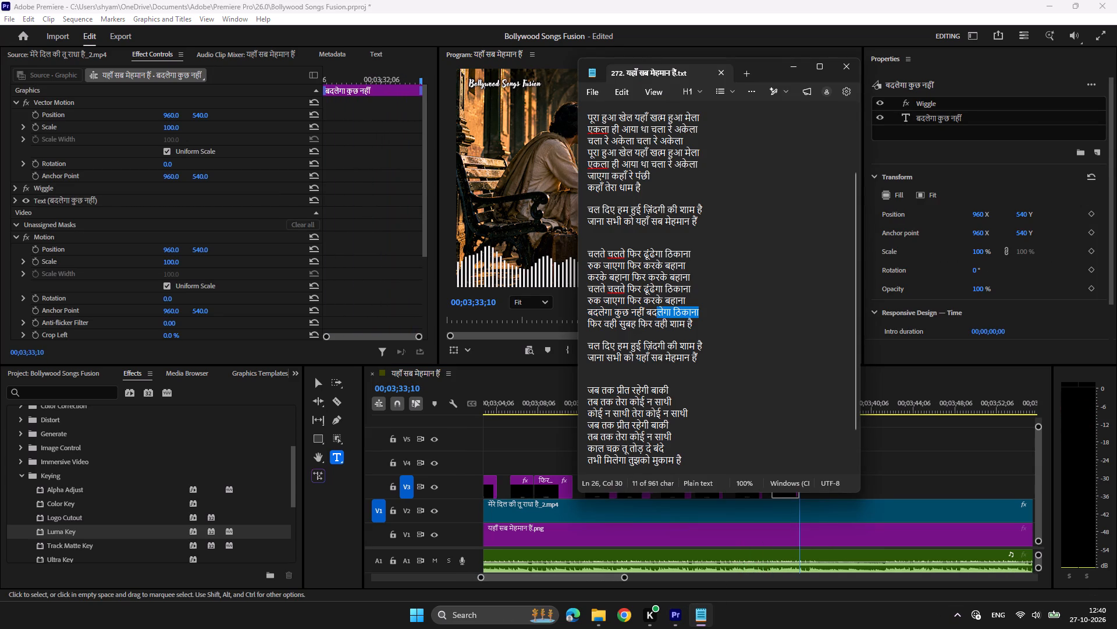
pyautogui.moveTo(654, 312); pyautogui.dragTo(648, 312)
pyautogui.hotkey('ctrl', 'c')
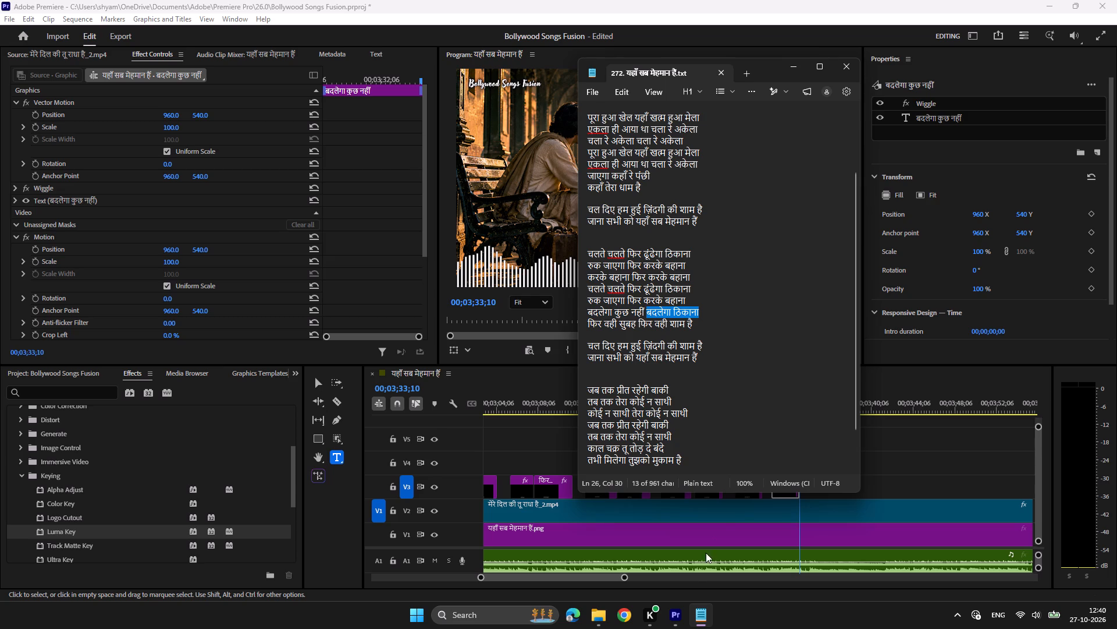
pyautogui.click(680, 610)
pyautogui.click(780, 400)
pyautogui.click(650, 271)
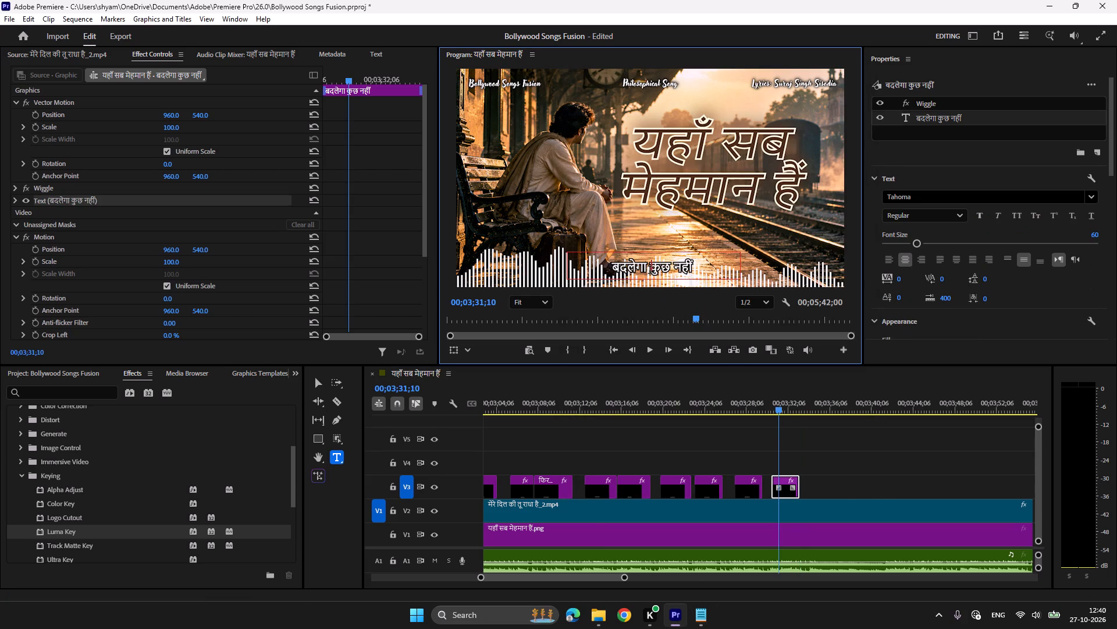
pyautogui.hotkey('ctrl', 'a')
pyautogui.hotkey('ctrl', 'v')
# Play past the बदलेगा ठिकाना clip and paste a copy of it at 00;03;34;17.
pyautogui.click(762, 401)
pyautogui.press('space')
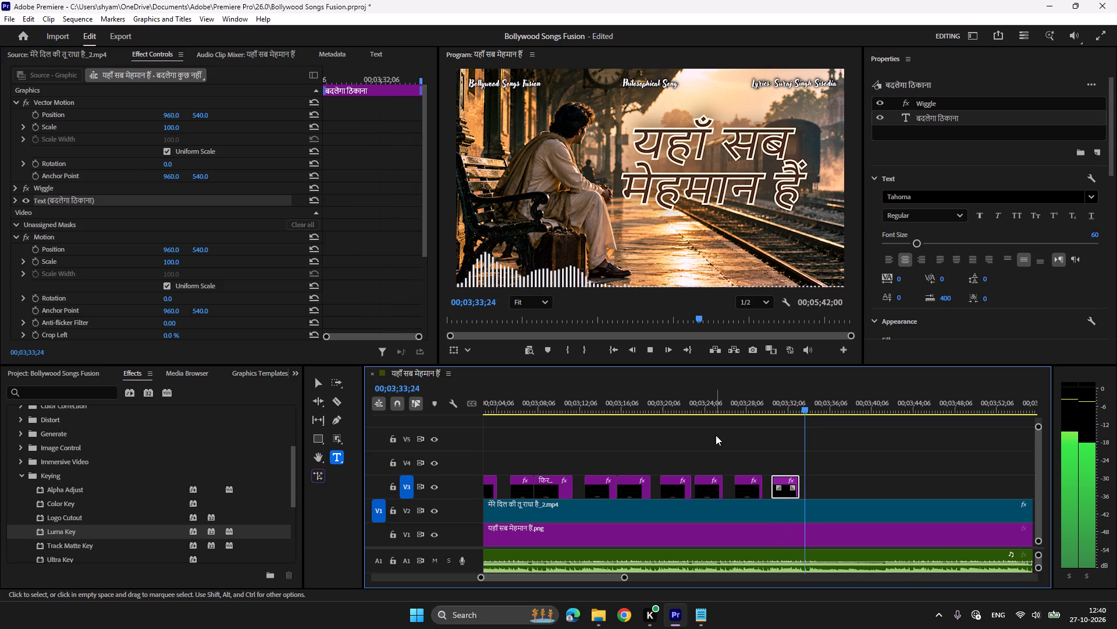
pyautogui.press('space')
pyautogui.press('space')
pyautogui.press('space')
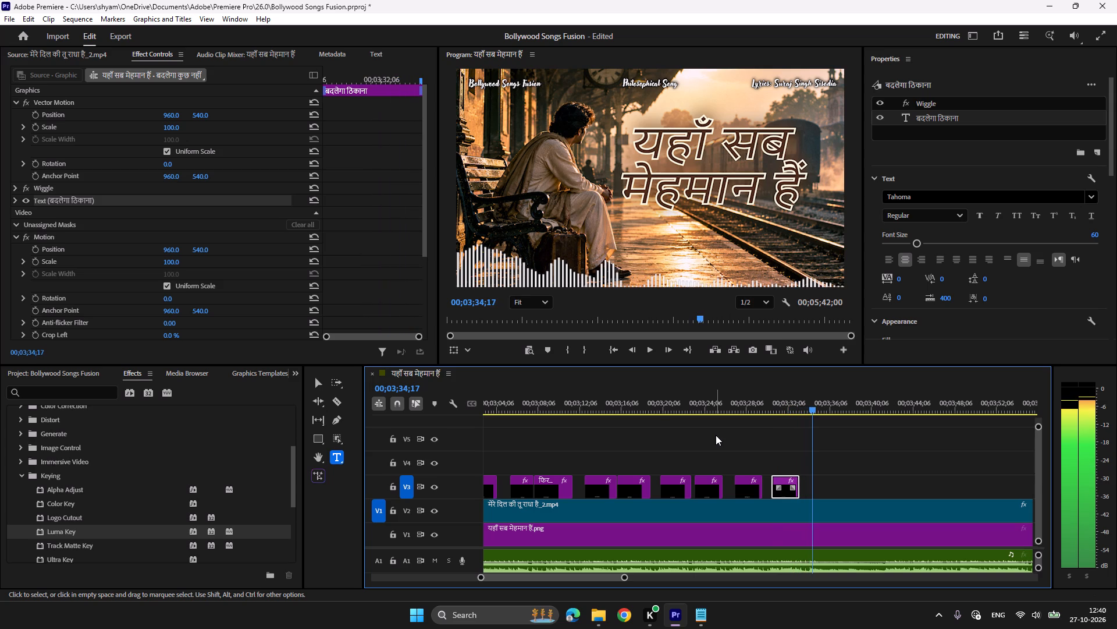
pyautogui.hotkey('ctrl', 'c')
pyautogui.hotkey('ctrl', 'v')
# Copy फिर वही सुबह from the lyrics text file in Notepad and replace the pasted clip's text with it in Premiere Pro.
pyautogui.click(702, 628)
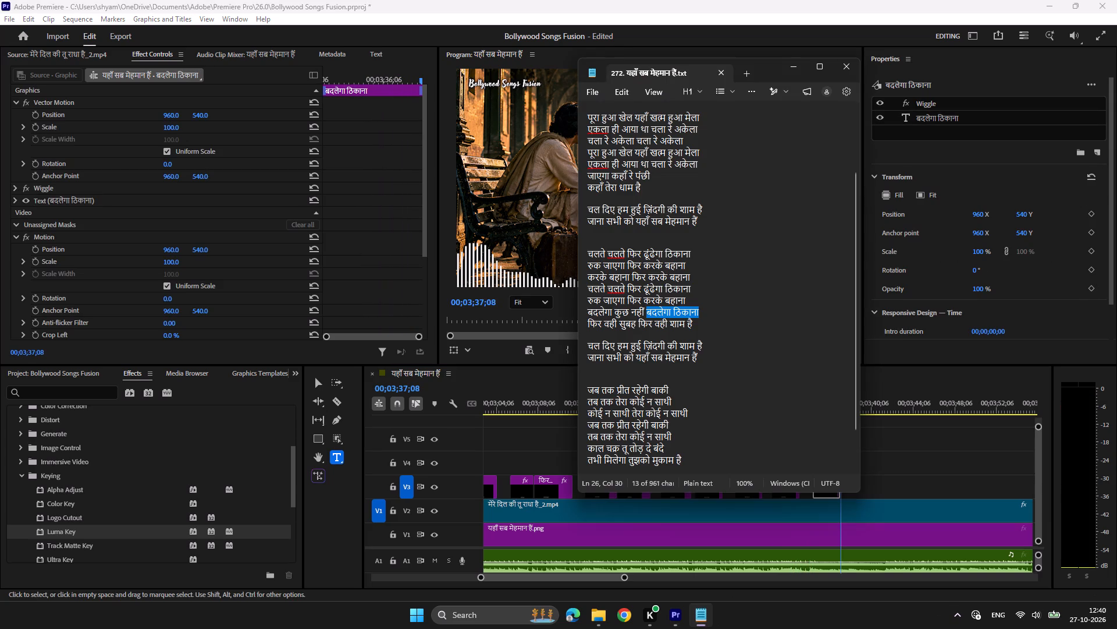
pyautogui.moveTo(636, 321); pyautogui.dragTo(576, 321)
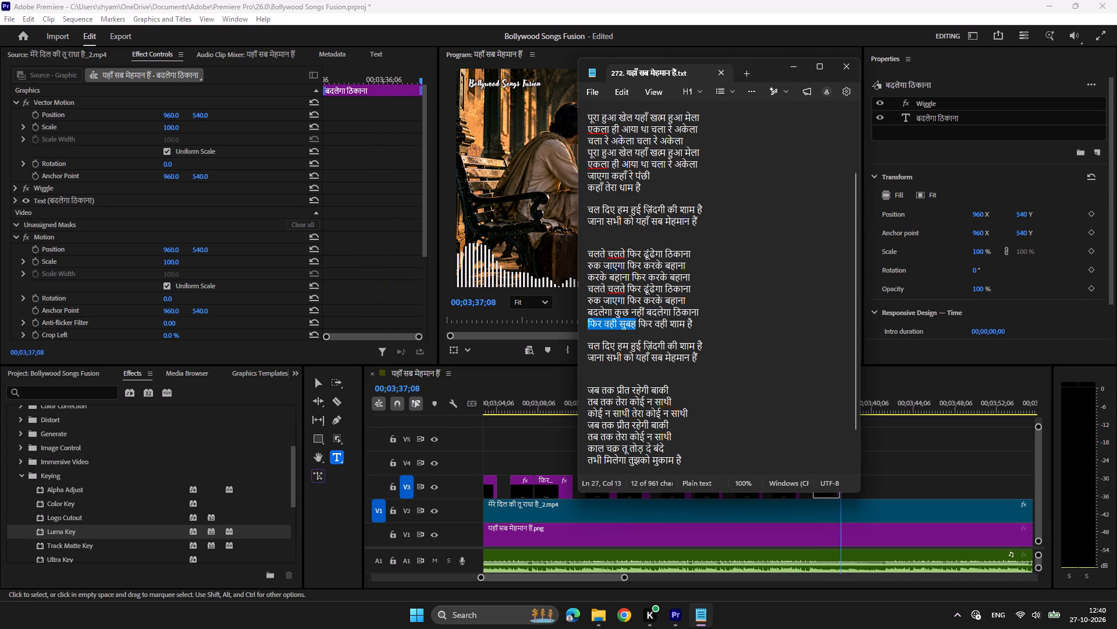
pyautogui.hotkey('ctrl', 'c')
pyautogui.click(683, 608)
pyautogui.click(822, 400)
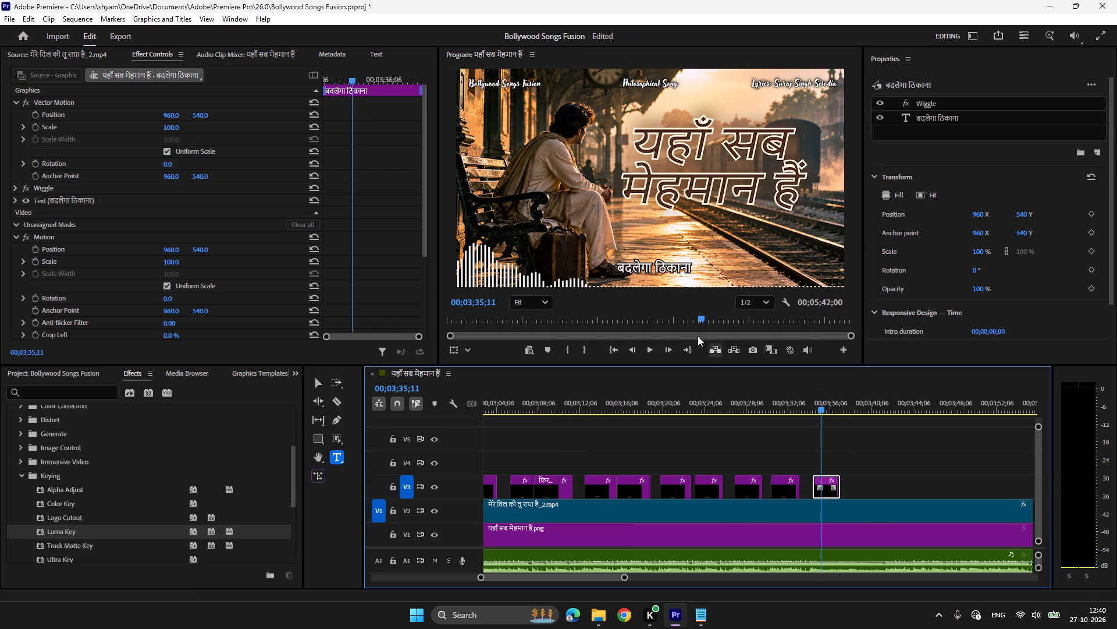
pyautogui.click(663, 273)
pyautogui.hotkey('ctrl', 'a')
pyautogui.hotkey('ctrl', 'v')
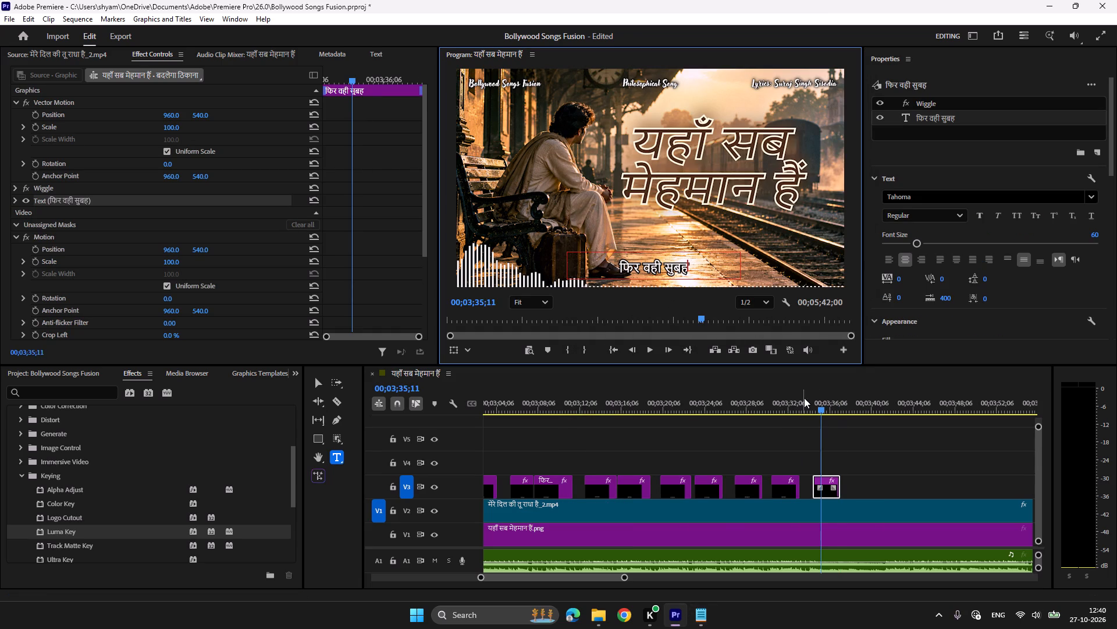
# Play the फिर वही सुबह phrase and extend the end of its clip slightly, to about 00;03;37;22.
pyautogui.click(805, 398)
pyautogui.press('space')
pyautogui.scroll(-3, 826, 426)
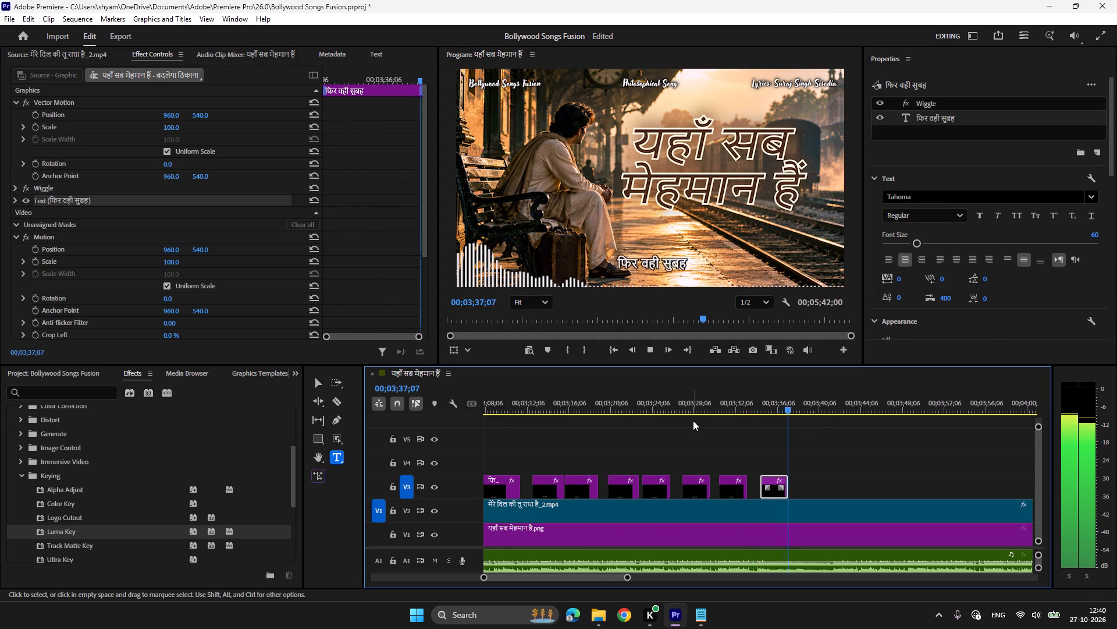
pyautogui.press('space')
pyautogui.moveTo(787, 479); pyautogui.dragTo(794, 479)
# Play on past the extended फिर वही सुबह clip and paste a copy of it just after 00;03;38;01.
pyautogui.press('space')
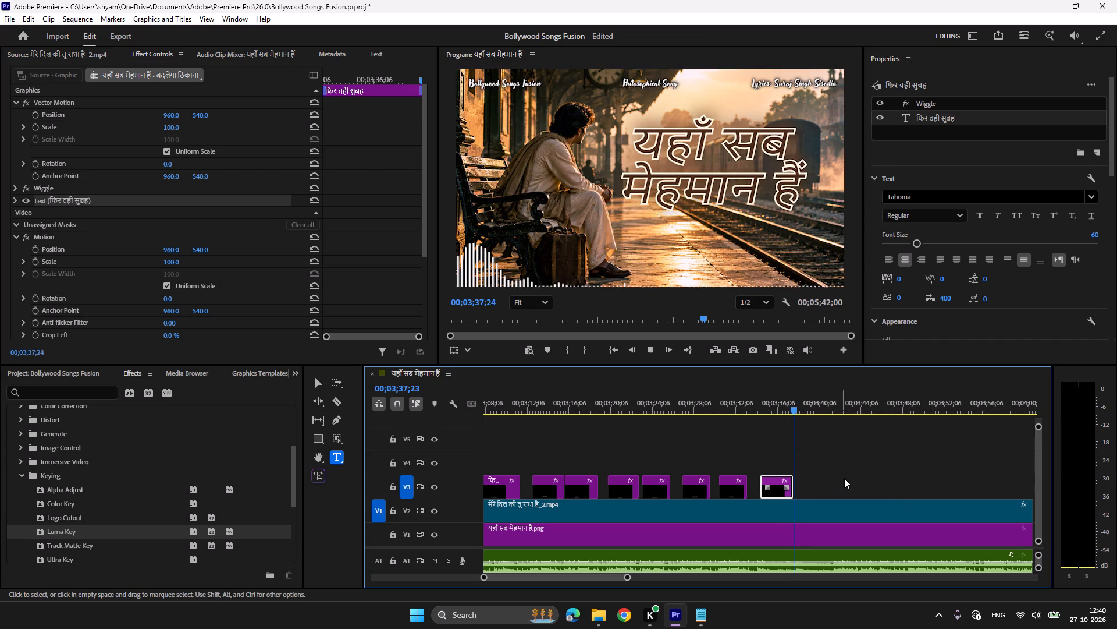
pyautogui.press('space')
pyautogui.click(793, 403)
pyautogui.press('space')
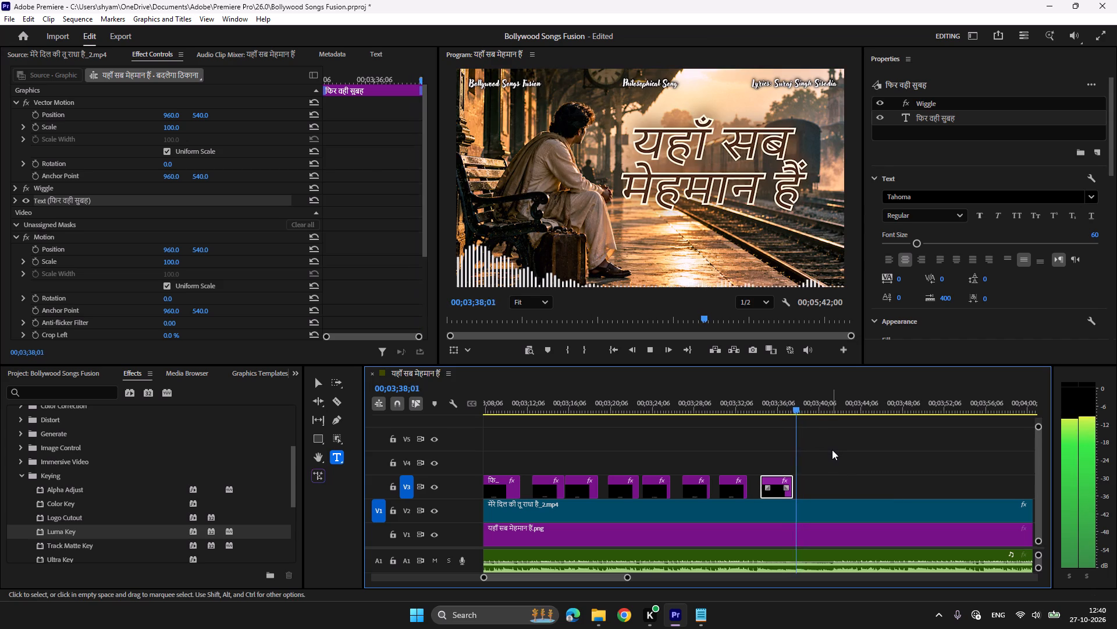
pyautogui.press('space')
pyautogui.hotkey('ctrl', 'c')
pyautogui.hotkey('ctrl', 'v')
# Copy फिर वही शाम है from the lyrics text file in Notepad and replace the pasted clip's text with it in Premiere Pro.
pyautogui.click(706, 610)
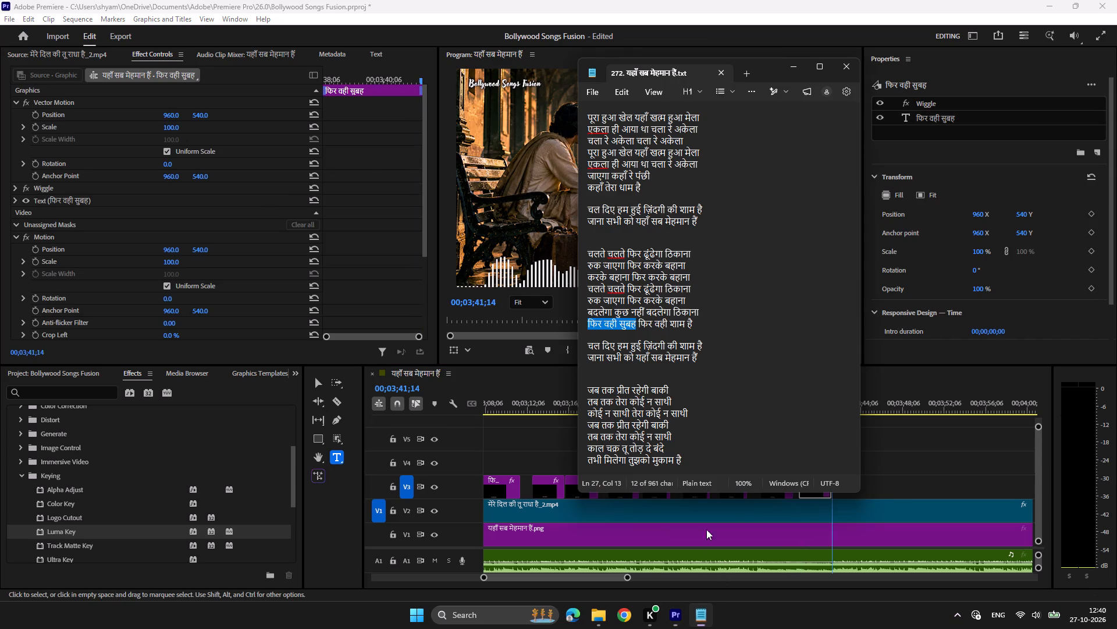
pyautogui.moveTo(696, 323); pyautogui.dragTo(639, 320)
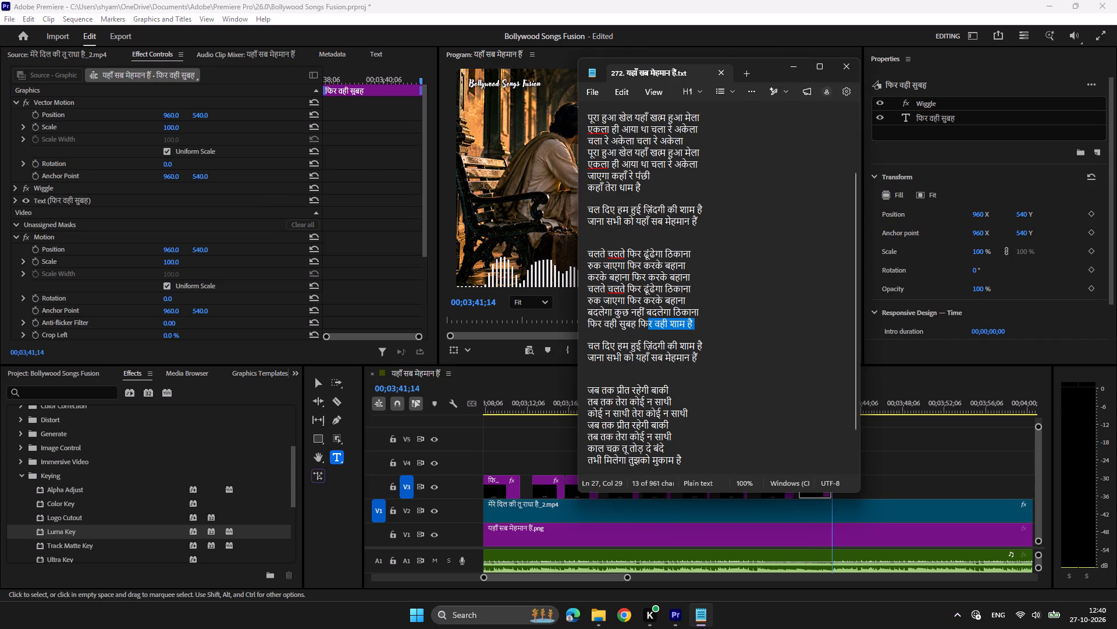
pyautogui.hotkey('ctrl', 'c')
pyautogui.click(680, 609)
pyautogui.click(814, 390)
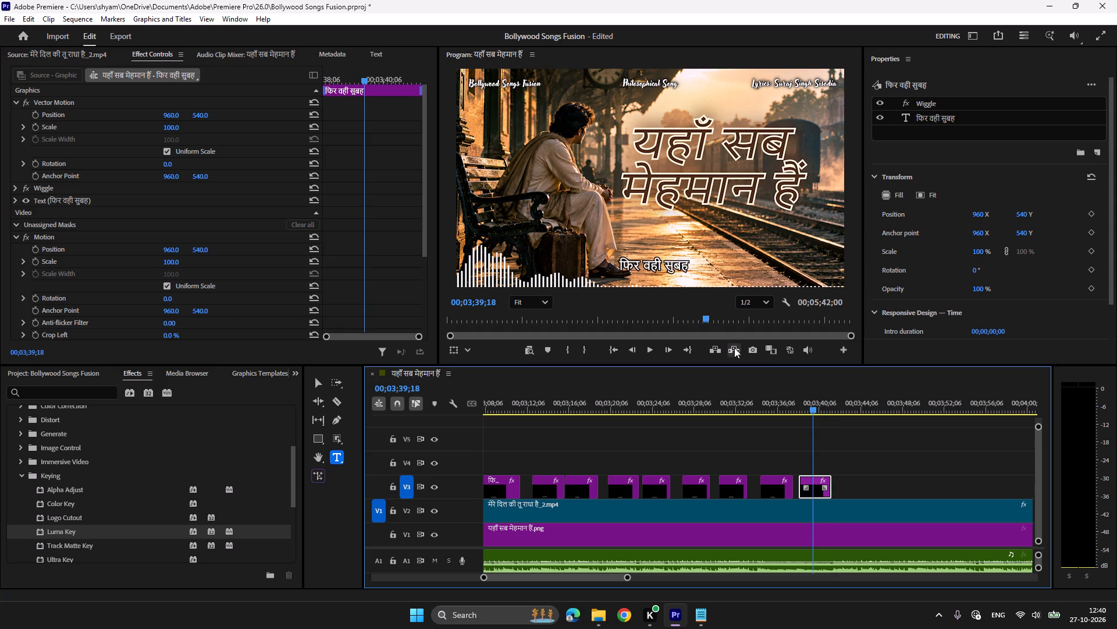
pyautogui.click(656, 267)
pyautogui.hotkey('ctrl', 'a')
pyautogui.hotkey('ctrl', 'v')
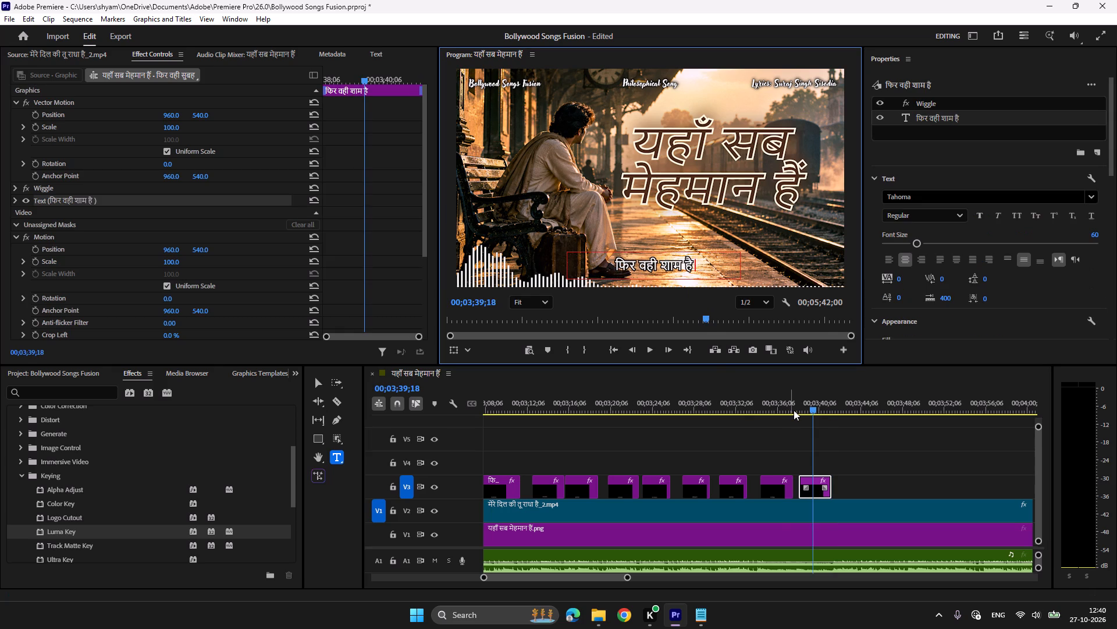
# Play past the फिर वही शाम है clip and paste copies of the four earlier refrain clips, चल दिए हम to …सब मेहमान हैं, at 00;03;41;26.
pyautogui.click(794, 410)
pyautogui.press('space')
pyautogui.scroll(-5, 907, 423)
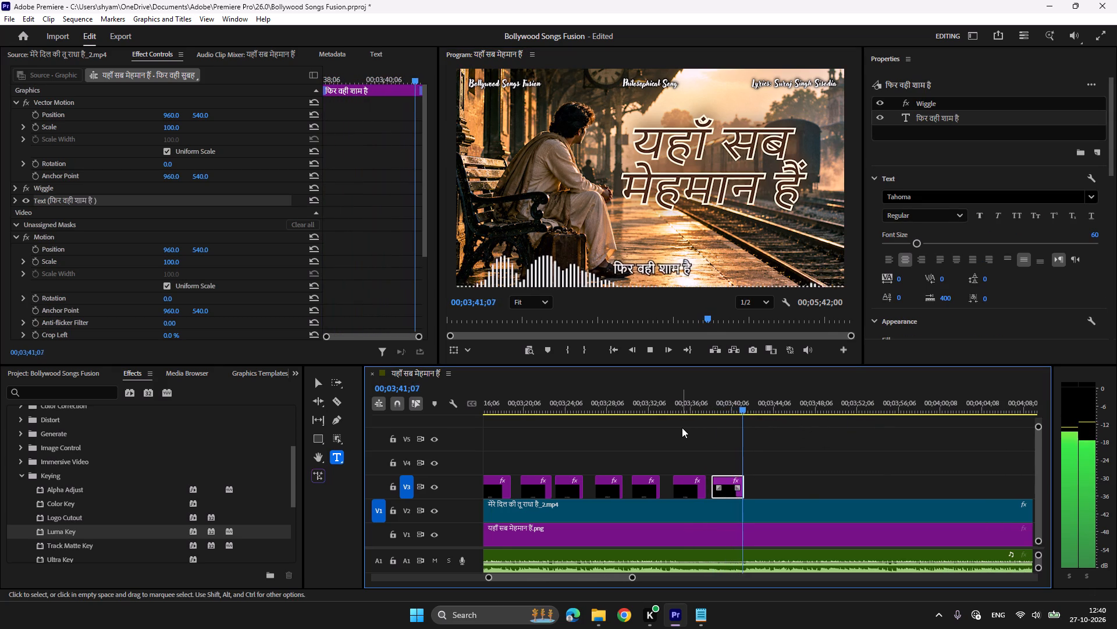
pyautogui.press('space')
pyautogui.scroll(7, 682, 427)
pyautogui.scroll(-1, 682, 427)
pyautogui.scroll(6, 682, 427)
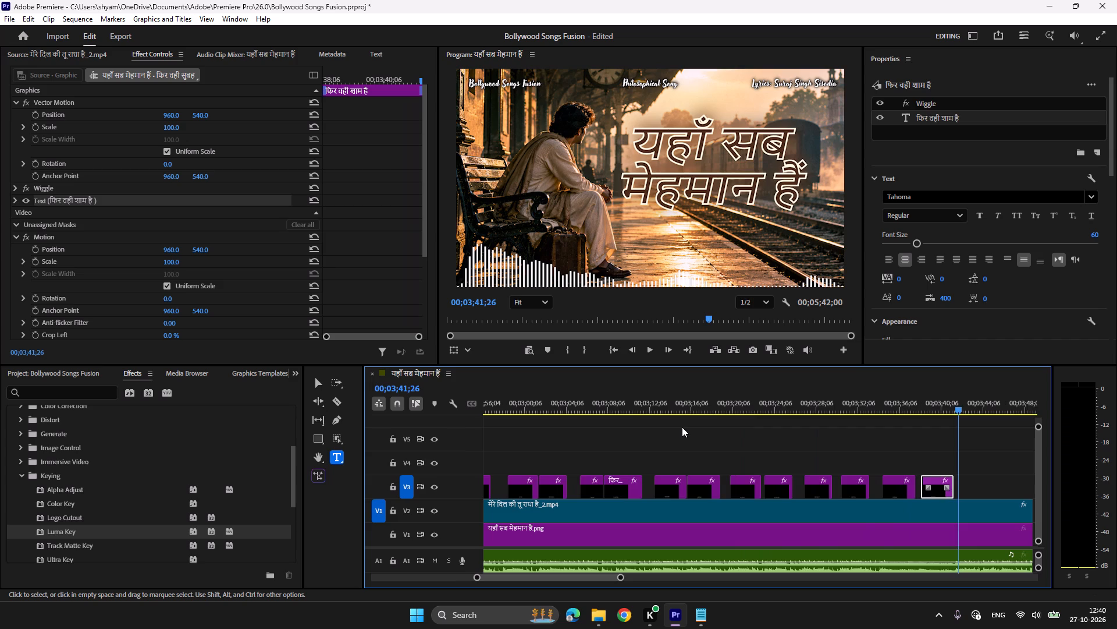
pyautogui.scroll(17, 682, 427)
pyautogui.scroll(-1, 682, 427)
pyautogui.scroll(7, 682, 427)
pyautogui.scroll(-1, 682, 427)
pyautogui.scroll(6, 682, 427)
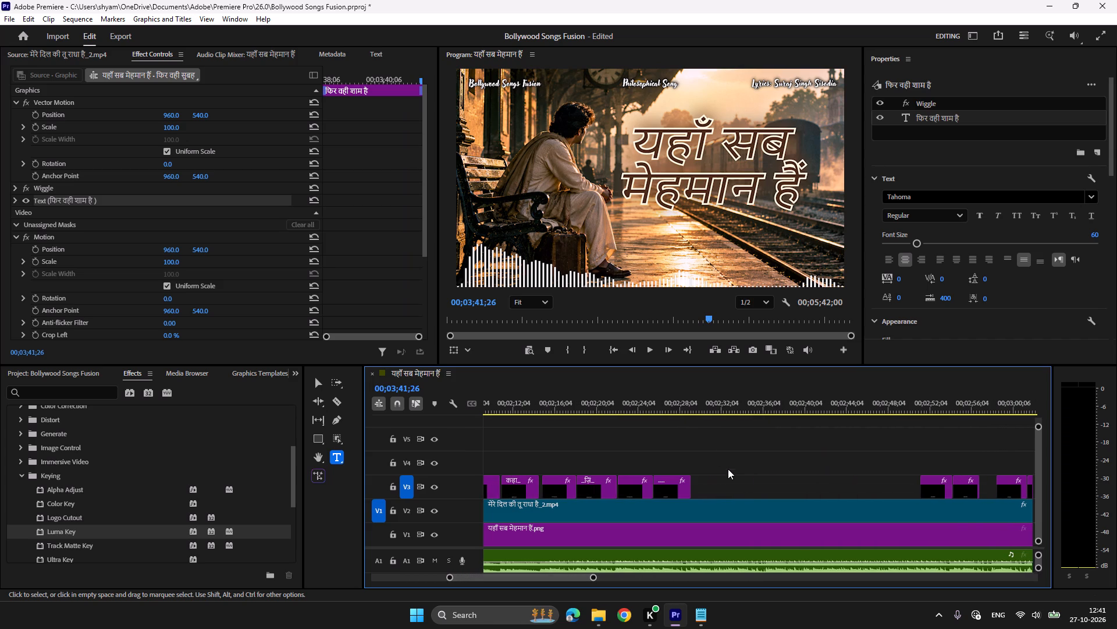
pyautogui.moveTo(734, 489); pyautogui.dragTo(640, 454)
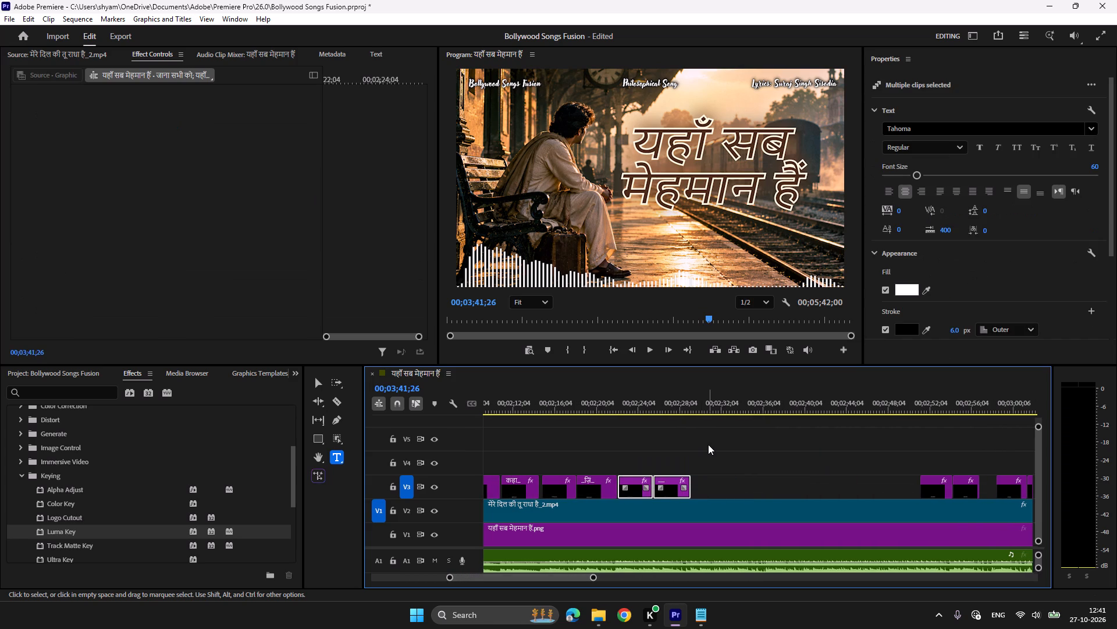
pyautogui.click(743, 472)
pyautogui.moveTo(730, 485); pyautogui.dragTo(629, 462)
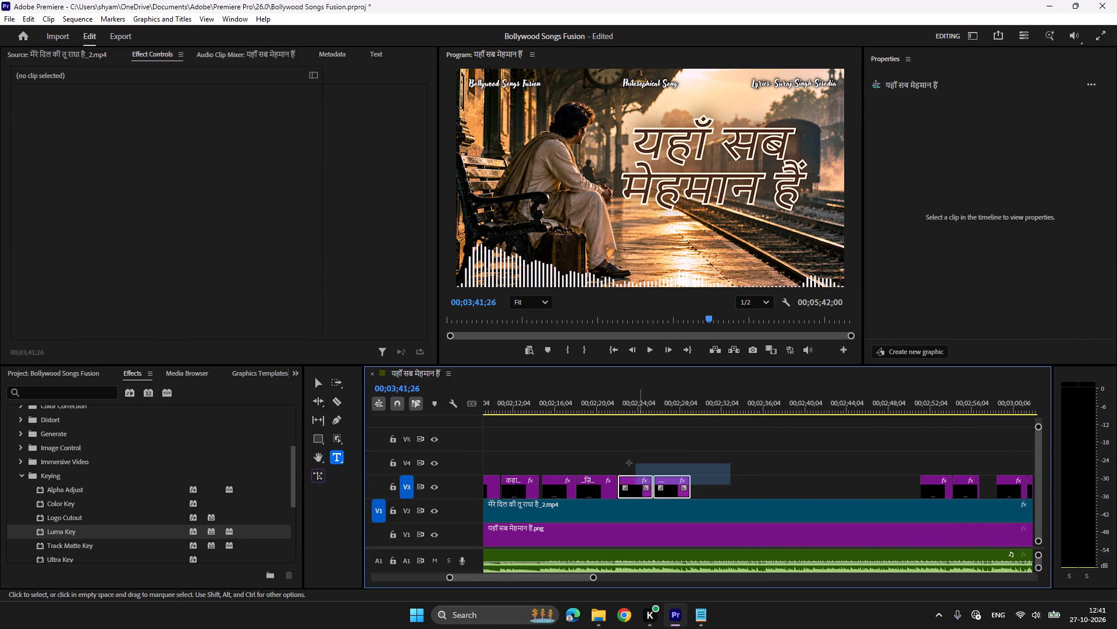
pyautogui.moveTo(629, 462); pyautogui.dragTo(556, 456)
pyautogui.hotkey('ctrl', 'c')
pyautogui.hotkey('ctrl', 'v')
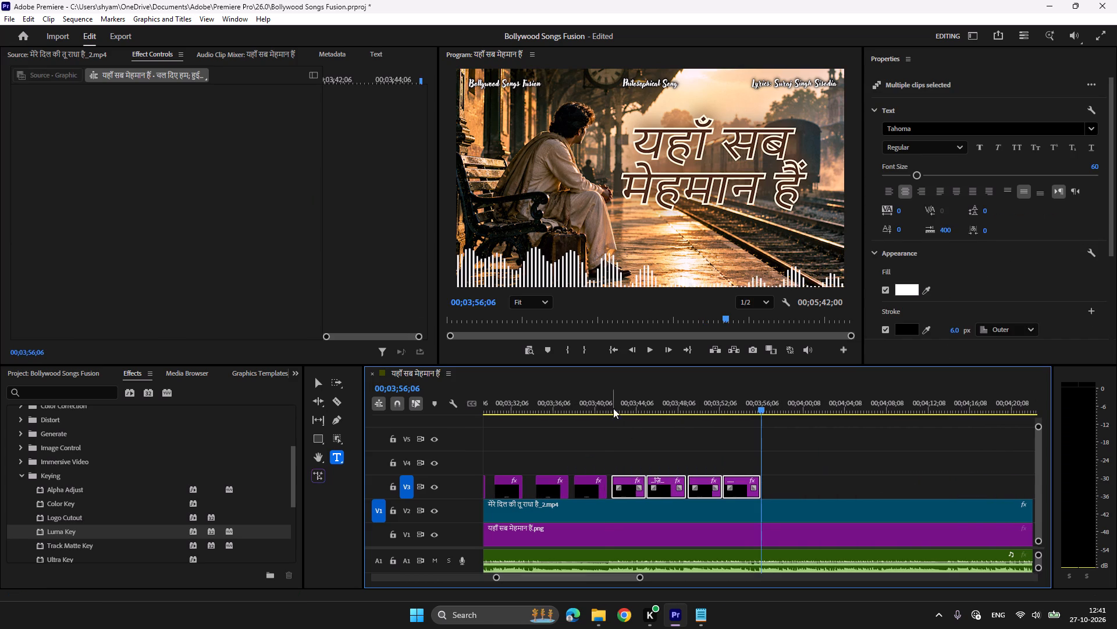
# Play through the four pasted refrain clips to check their timing, and save the project.
pyautogui.click(606, 397)
pyautogui.press('space')
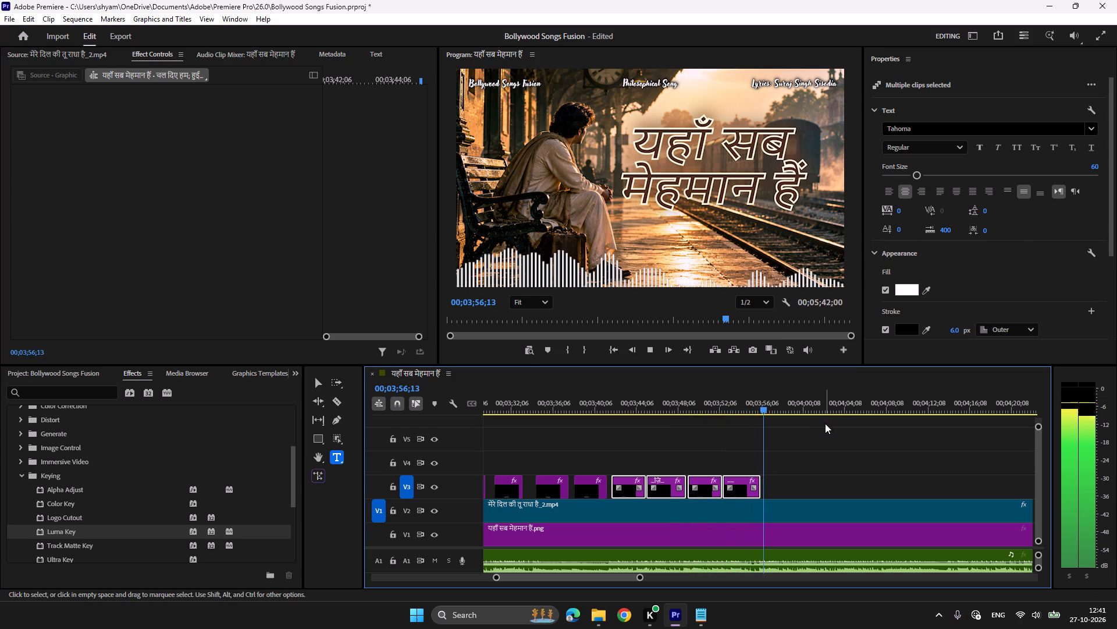
pyautogui.hotkey('ctrl', 's')
# Play on past the refrain and paste a copy of its last clip, …सब मेहमान हैं, at about 00;04;14;12.
pyautogui.press('space')
pyautogui.click(835, 438)
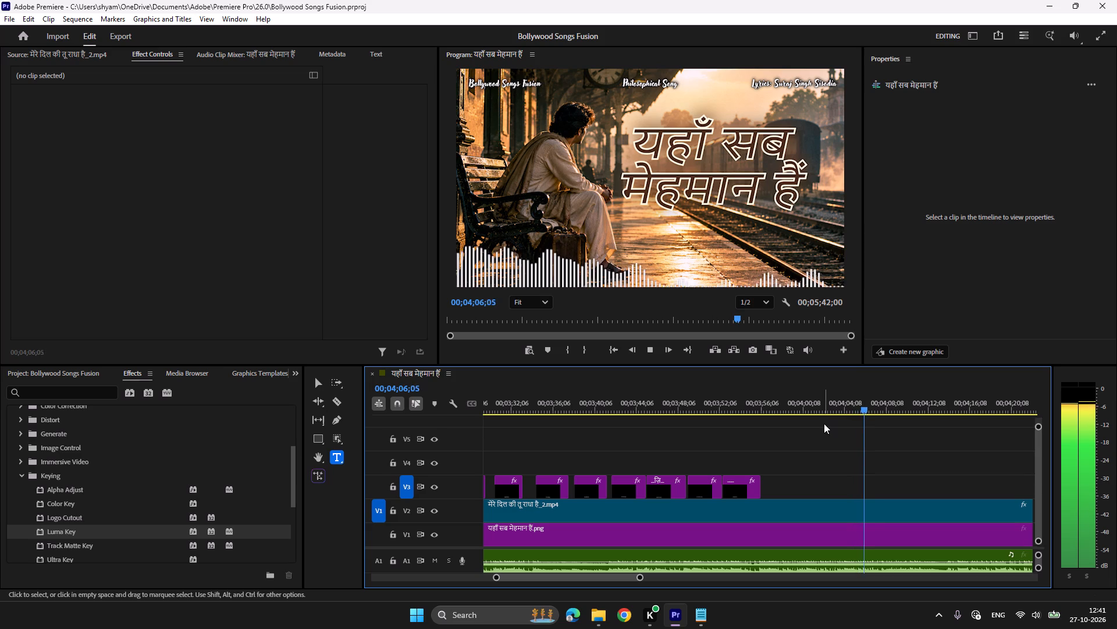
pyautogui.click(737, 492)
pyautogui.hotkey('ctrl', 'c')
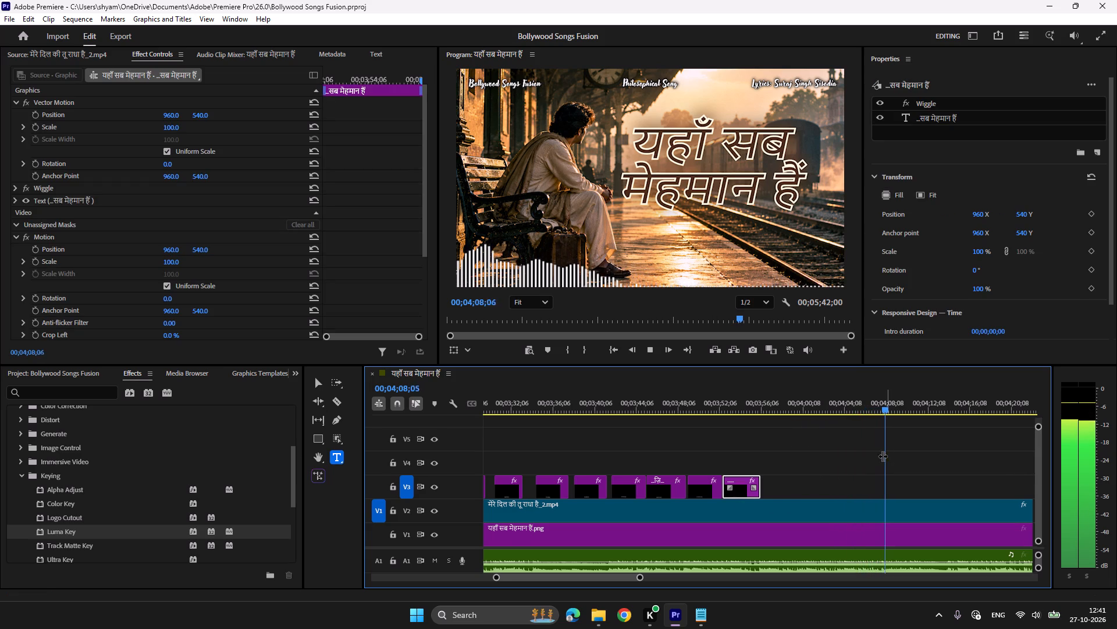
pyautogui.scroll(-6, 883, 456)
pyautogui.scroll(-4, 754, 439)
pyautogui.scroll(-2, 691, 473)
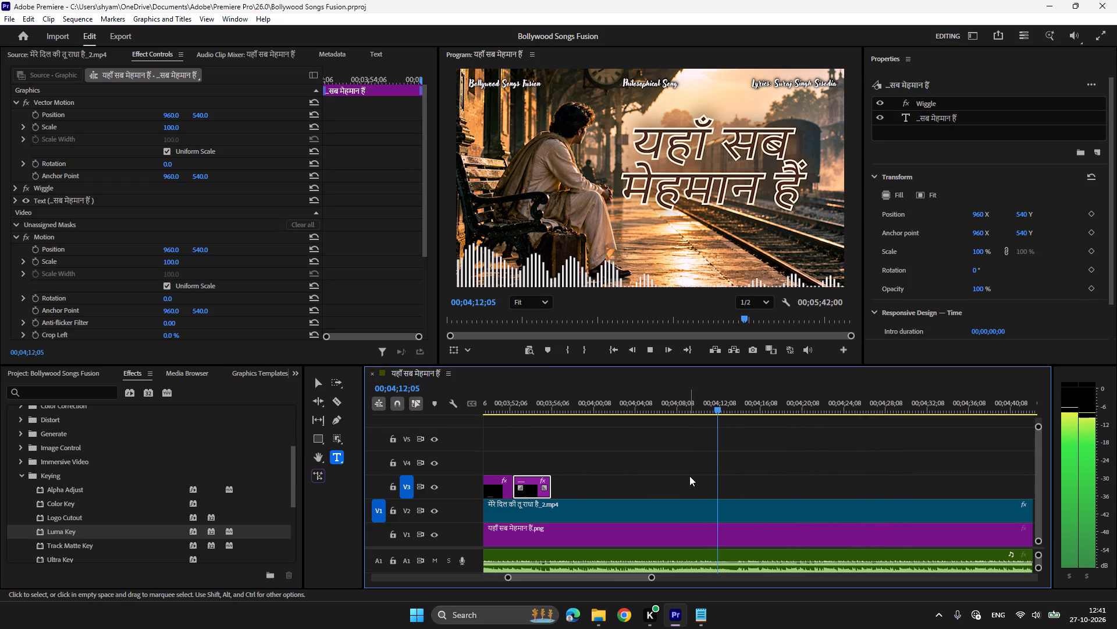
pyautogui.press('space')
pyautogui.press('space')
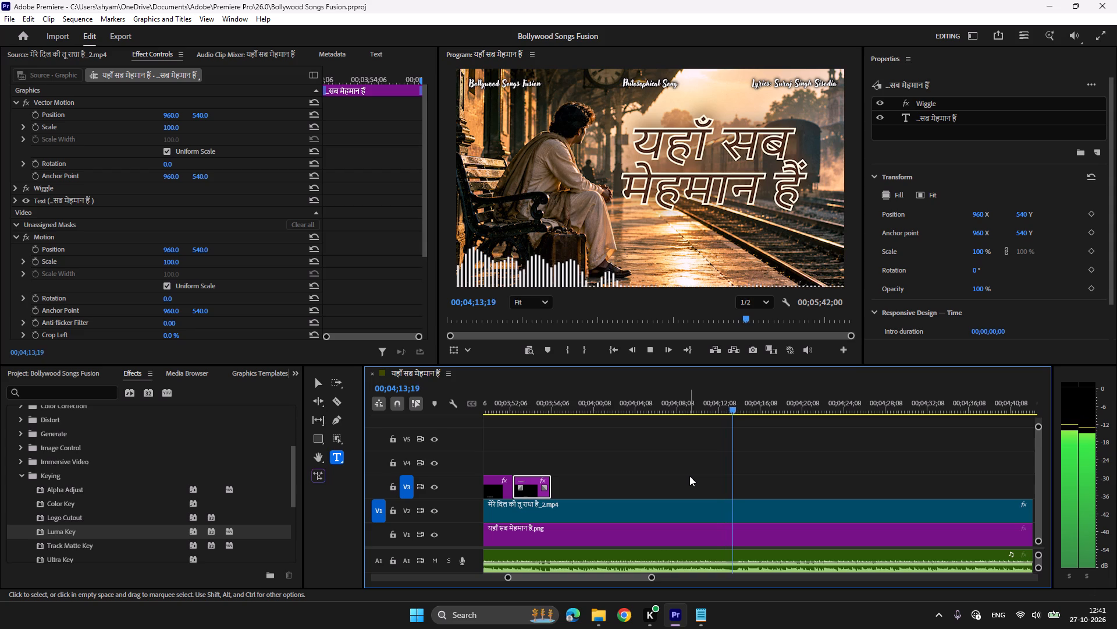
pyautogui.press('space')
pyautogui.press('space')
pyautogui.press('space')
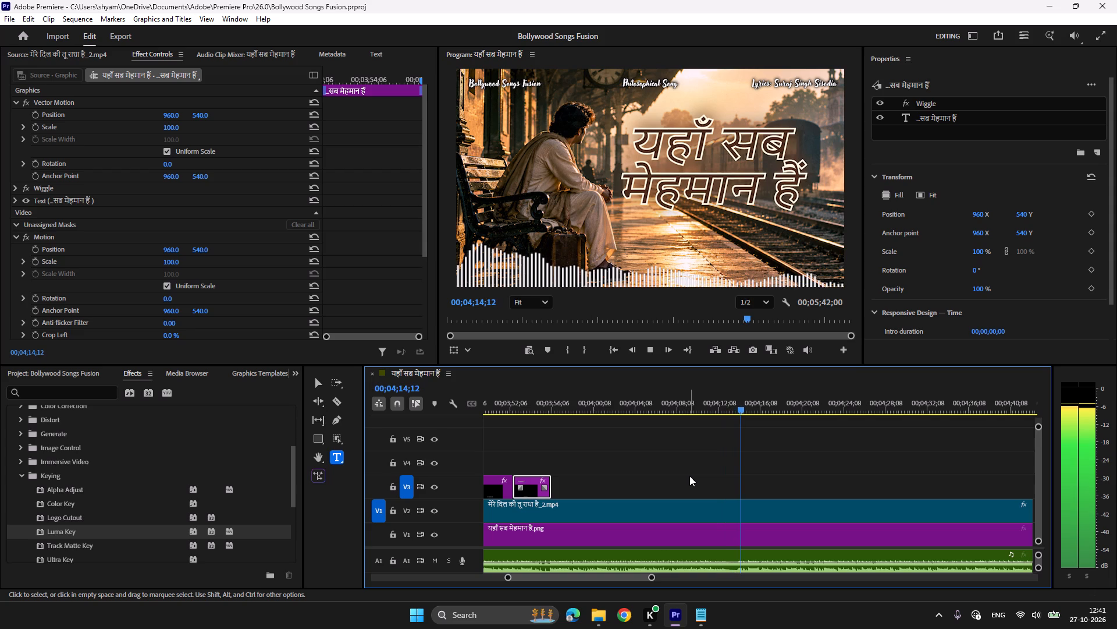
pyautogui.hotkey('ctrl', 'v')
# Copy जब तक प्रीत रहेगी बाकी from the lyrics text file in Notepad and replace the pasted clip's text with it in Premiere Pro.
pyautogui.click(708, 611)
pyautogui.scroll(-5, 732, 399)
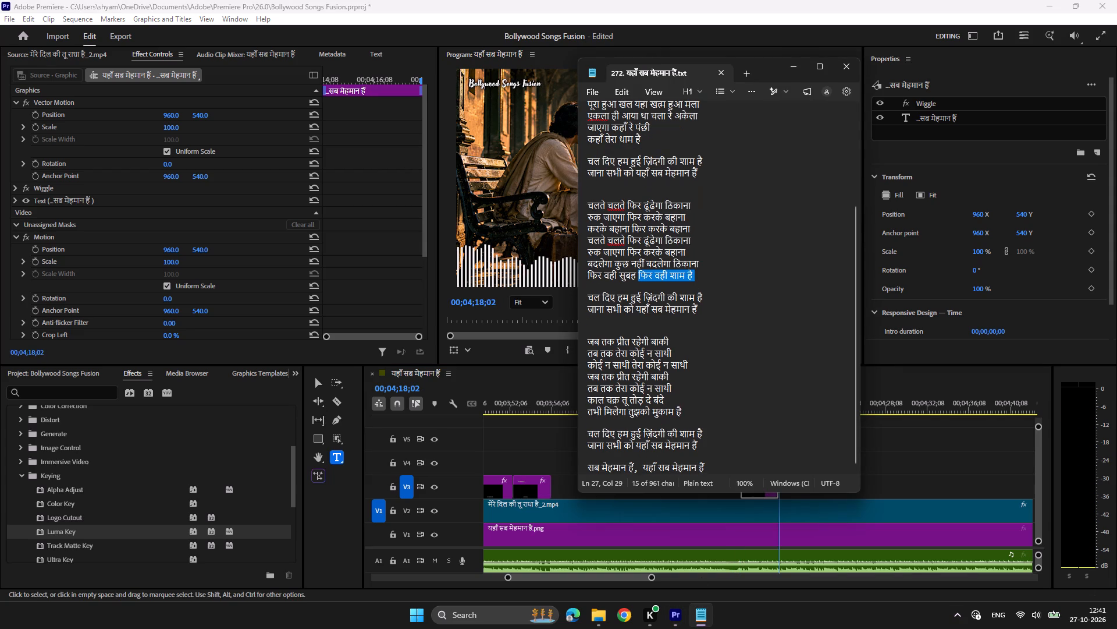
pyautogui.moveTo(671, 340); pyautogui.dragTo(568, 340)
pyautogui.hotkey('ctrl', 'c')
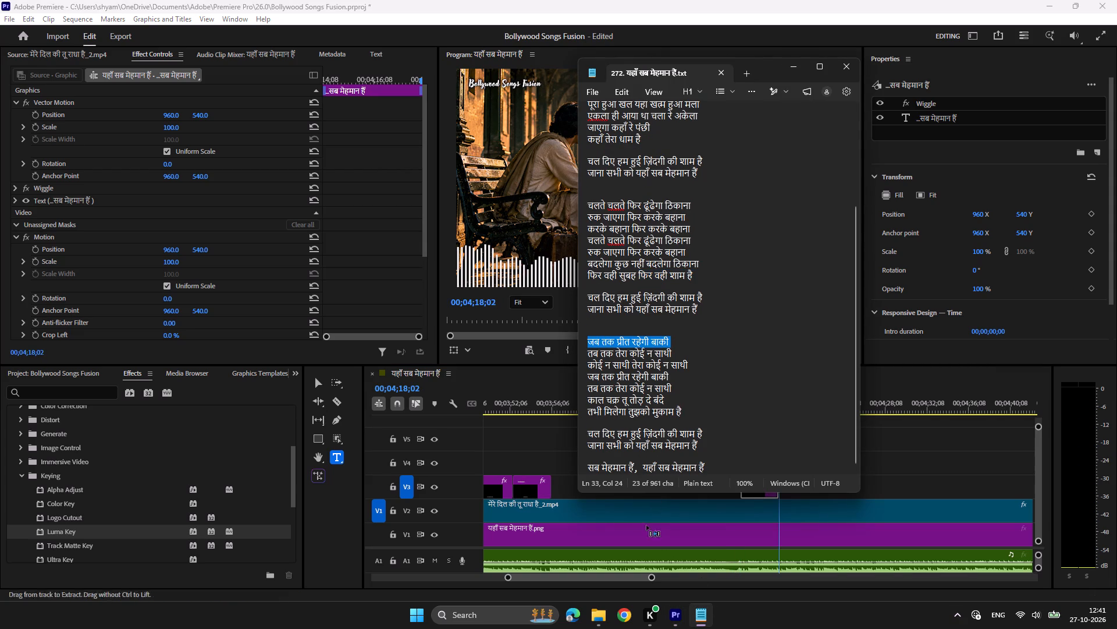
pyautogui.click(675, 616)
pyautogui.click(759, 403)
pyautogui.click(654, 257)
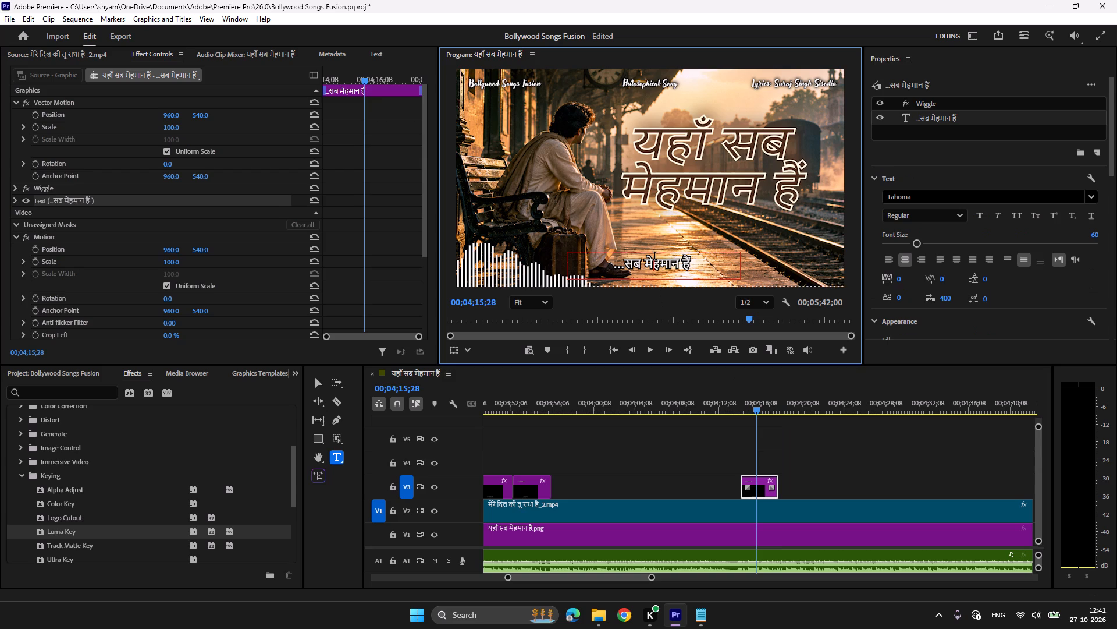
pyautogui.hotkey('ctrl', 'a')
pyautogui.hotkey('ctrl', 'v')
# Play through the जब तक प्रीत रहेगी बाकी clip and extend its end to 00;04;19;00.
pyautogui.click(734, 404)
pyautogui.press('space')
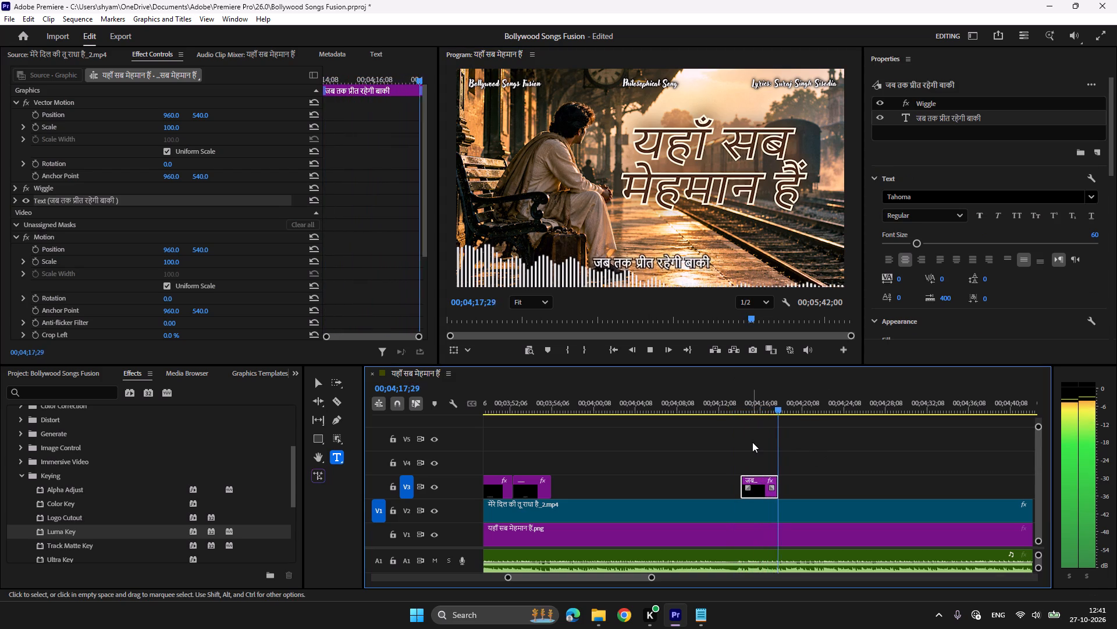
pyautogui.press('space')
pyautogui.moveTo(777, 482); pyautogui.dragTo(788, 484)
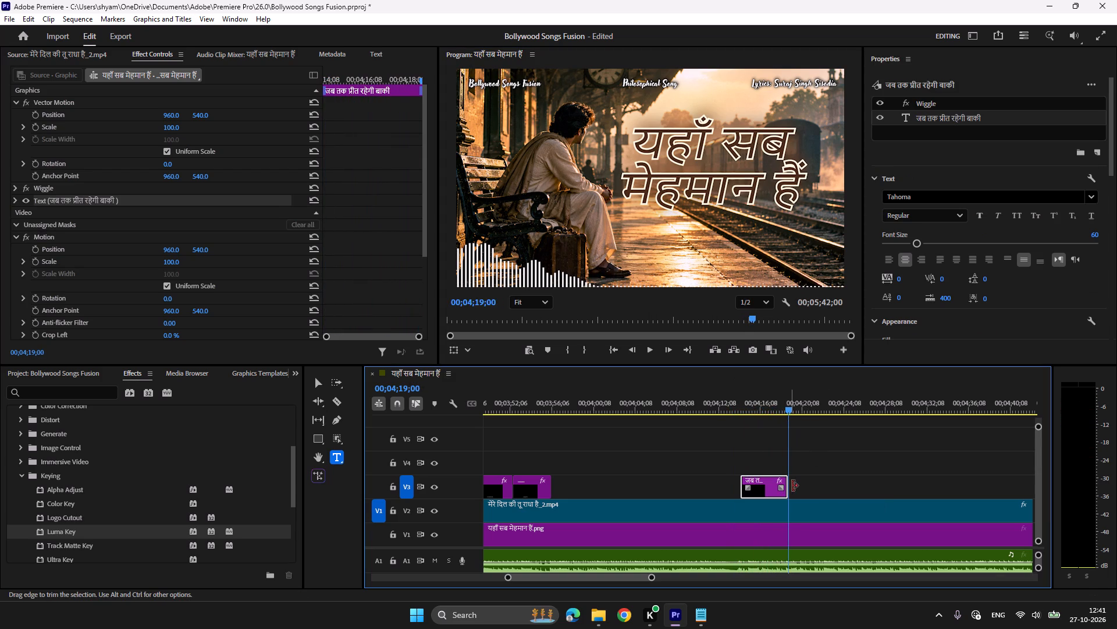
# Play on to the next sung phrase and paste a copy of the जब तक प्रीत रहेगी बाकी clip at about 00;04;21;23.
pyautogui.press('space')
pyautogui.press('space')
pyautogui.click(778, 404)
pyautogui.press('space')
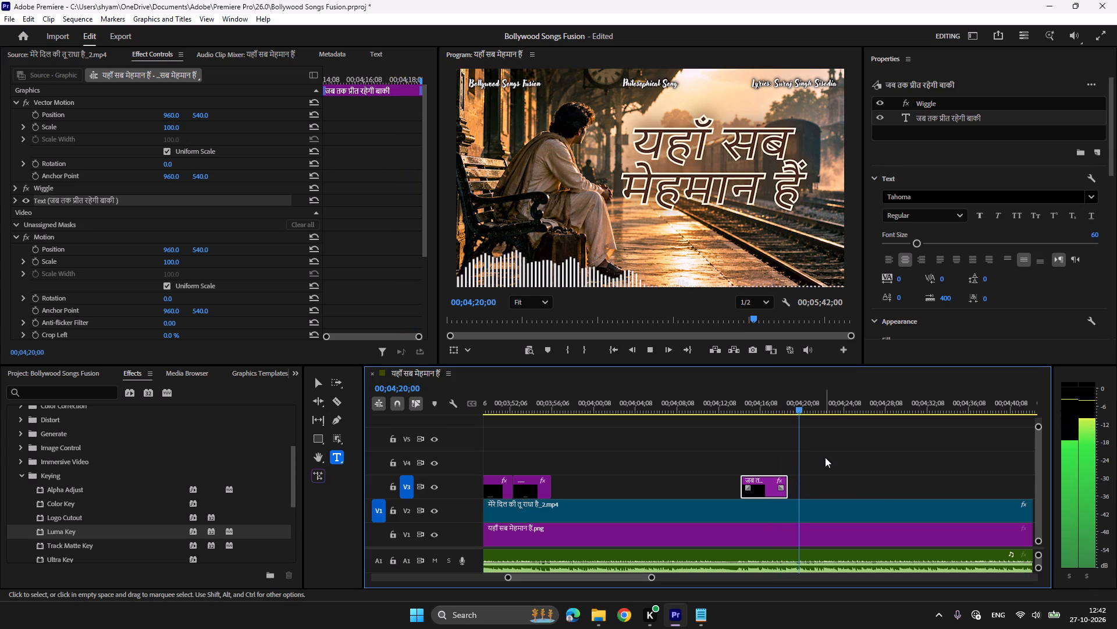
pyautogui.press('space')
pyautogui.press('space')
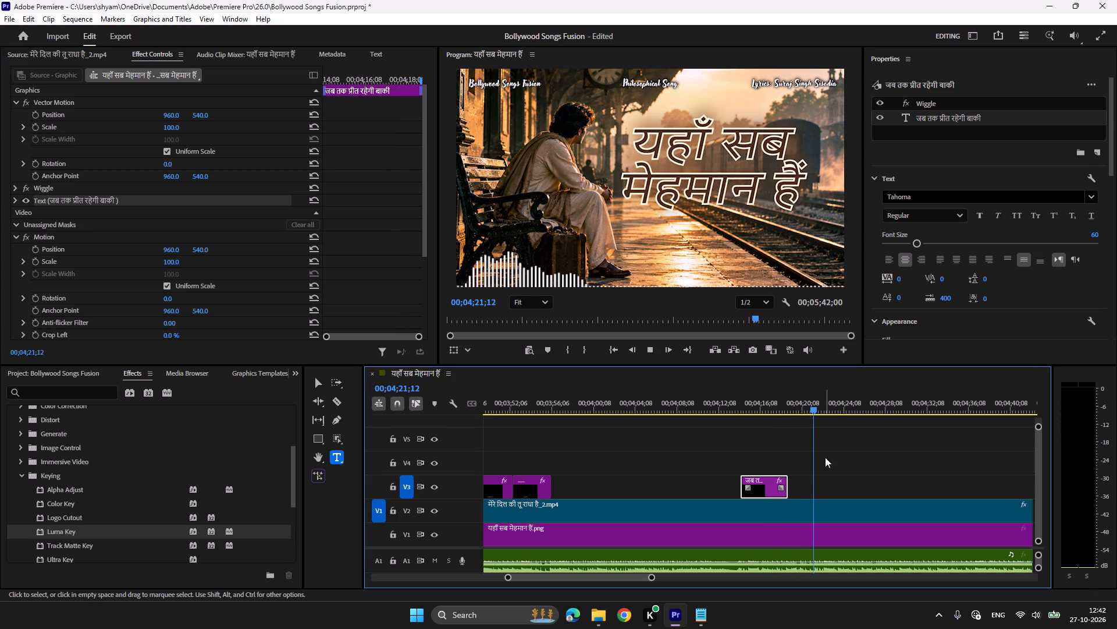
pyautogui.press('space')
pyautogui.hotkey('ctrl', 'c')
pyautogui.hotkey('ctrl', 'v')
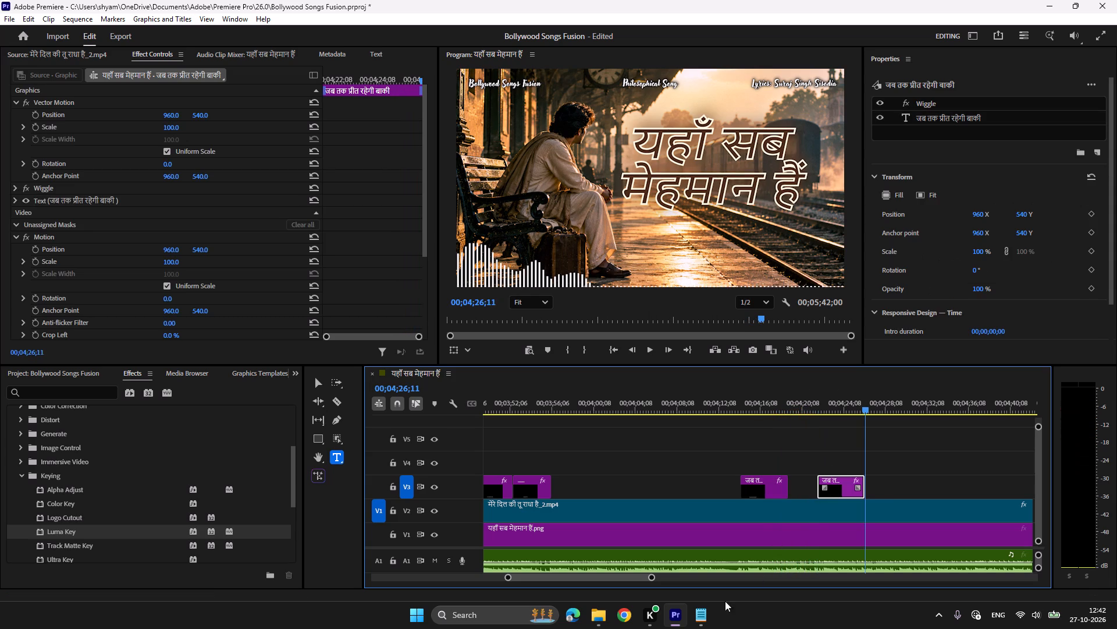
# Copy तब तक तेरा कोई न साथी from the lyrics file in Notepad and replace the new clip's text with it in Premiere Pro.
pyautogui.click(702, 612)
pyautogui.moveTo(677, 354); pyautogui.dragTo(570, 354)
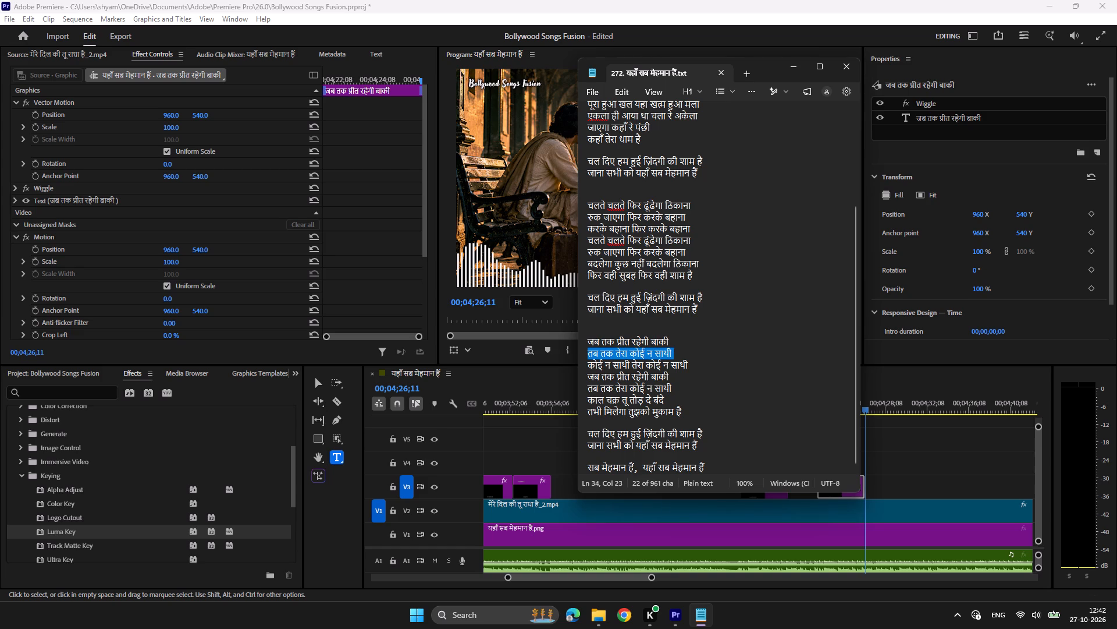
pyautogui.hotkey('ctrl', 'c')
pyautogui.click(676, 617)
pyautogui.click(845, 398)
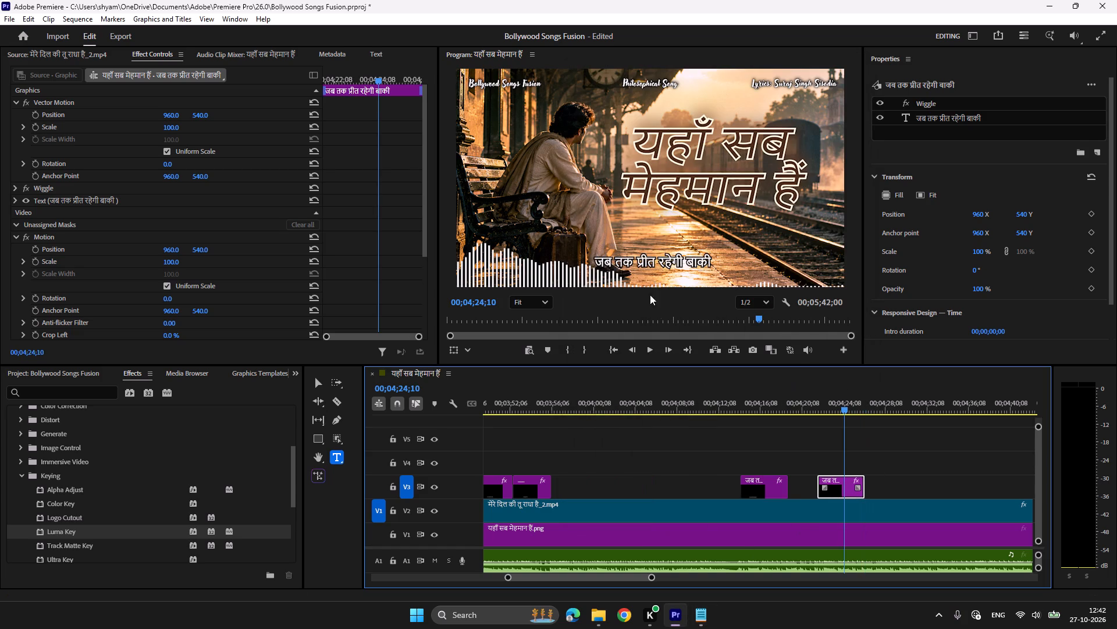
pyautogui.click(652, 267)
pyautogui.hotkey('ctrl', 'a')
pyautogui.hotkey('ctrl', 'v')
# Play past the तब तक तेरा कोई न साथी clip to find the next phrase and paste a copy of it at 00;04;27;23.
pyautogui.click(809, 402)
pyautogui.press('space')
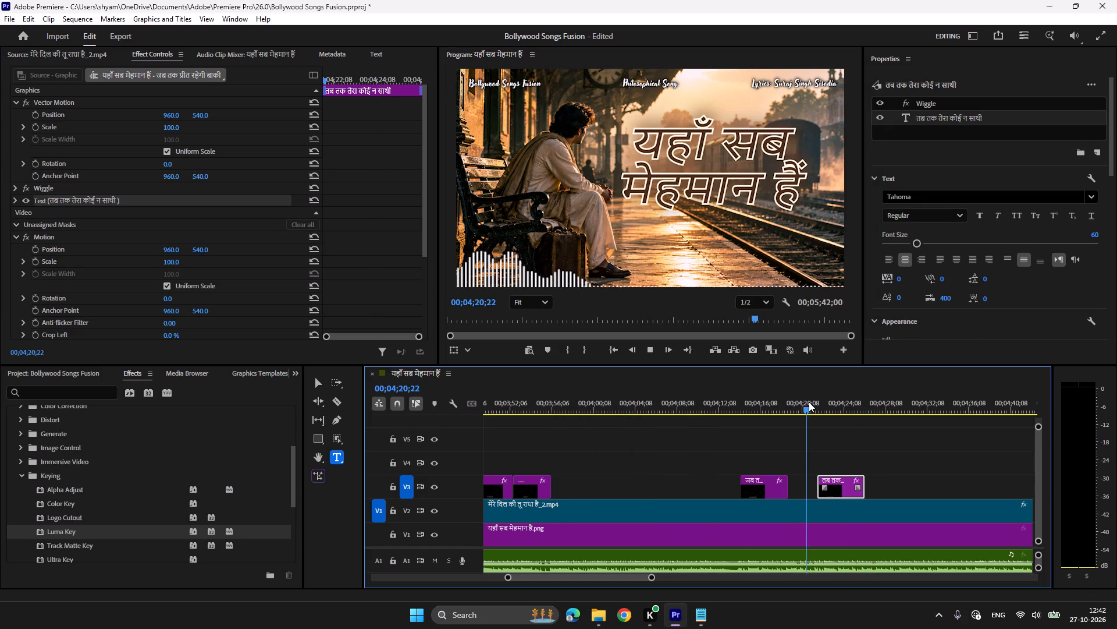
pyautogui.scroll(-7, 809, 402)
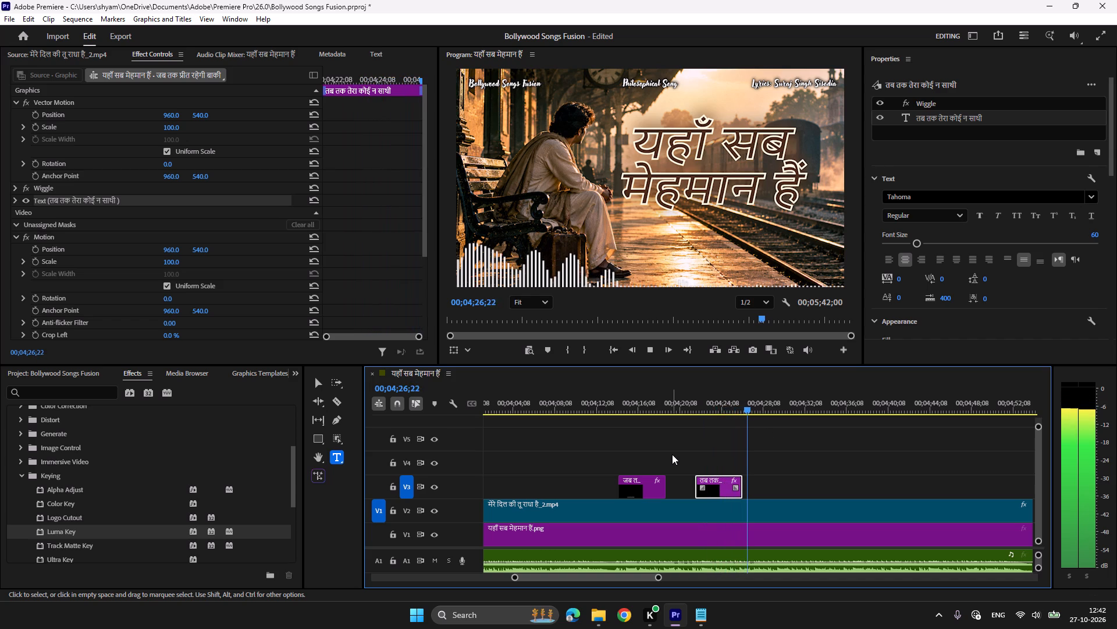
pyautogui.press('space')
pyautogui.press('space')
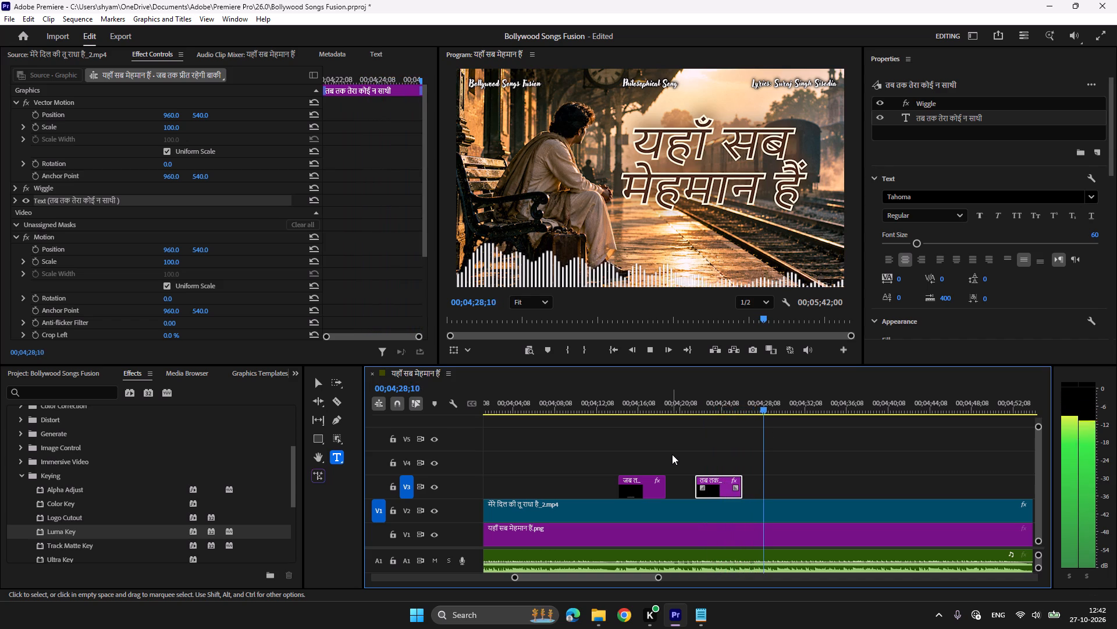
pyautogui.press('space')
pyautogui.click(757, 408)
pyautogui.press('space')
pyautogui.press('space')
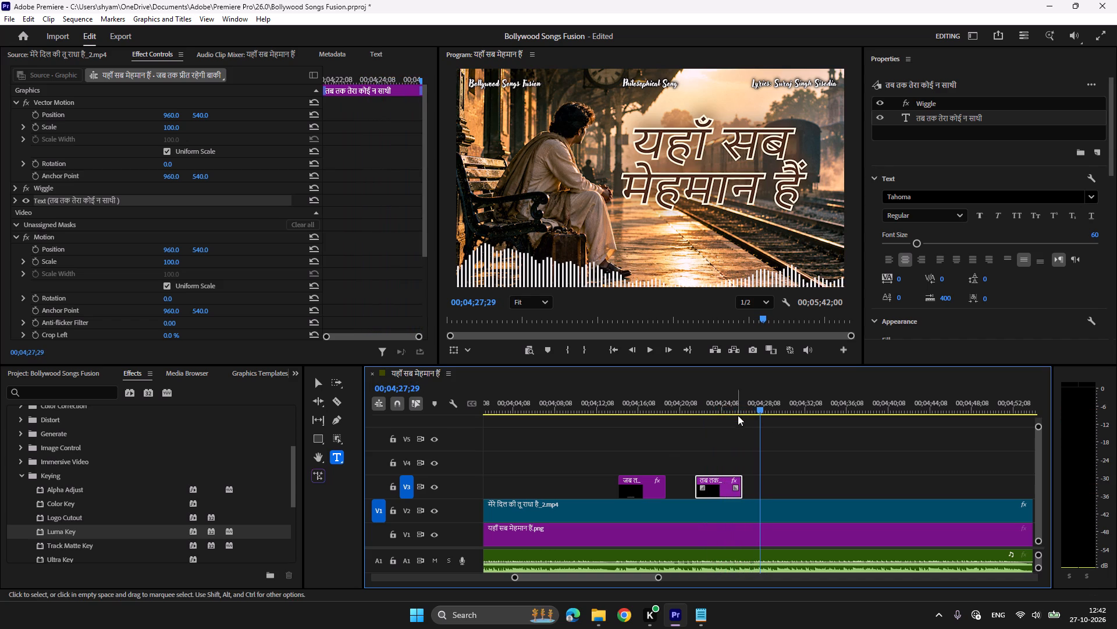
pyautogui.click(751, 405)
pyautogui.press('space')
pyautogui.press('space')
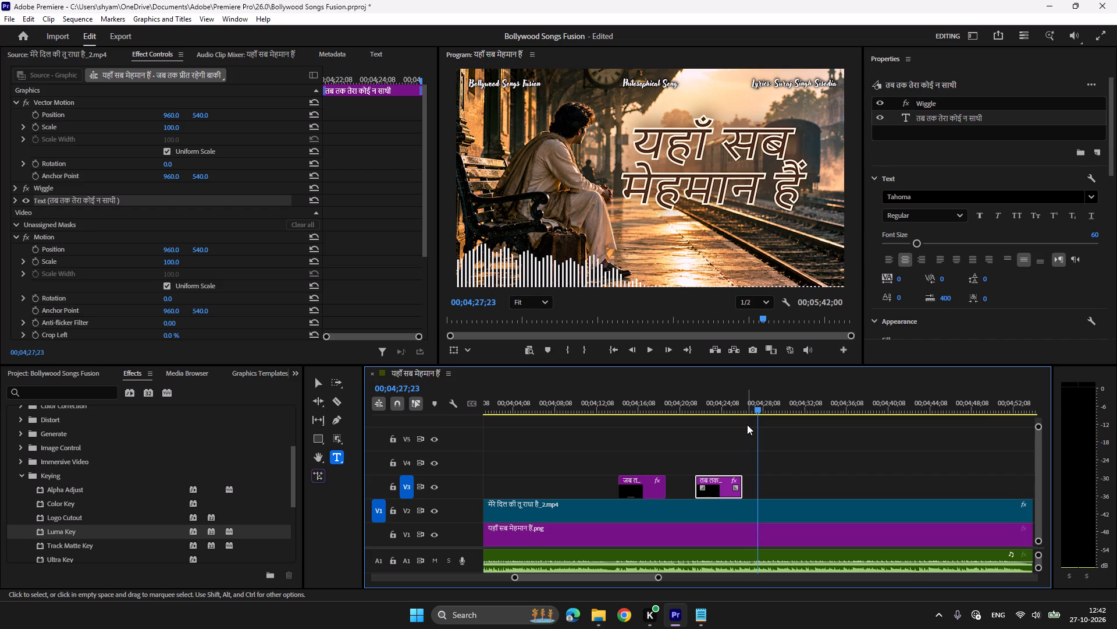
pyautogui.hotkey('ctrl', 'c')
pyautogui.hotkey('ctrl', 'v')
# Copy तेरा कोई न साथी from the lyrics file in Notepad and replace the new clip's text with it in Premiere Pro.
pyautogui.click(705, 617)
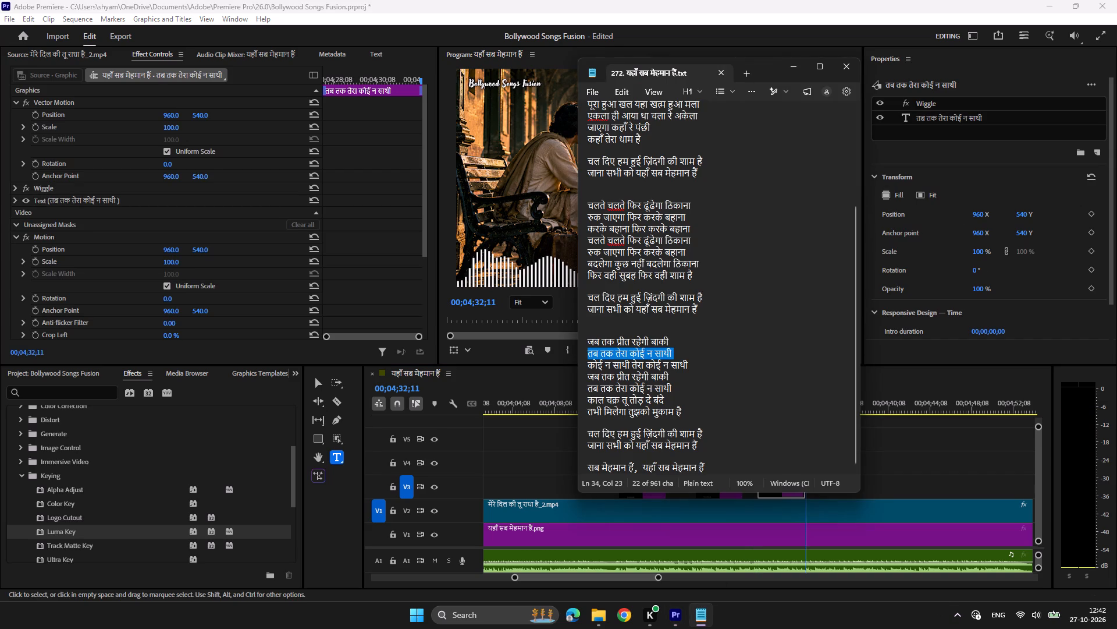
pyautogui.moveTo(691, 364); pyautogui.dragTo(632, 363)
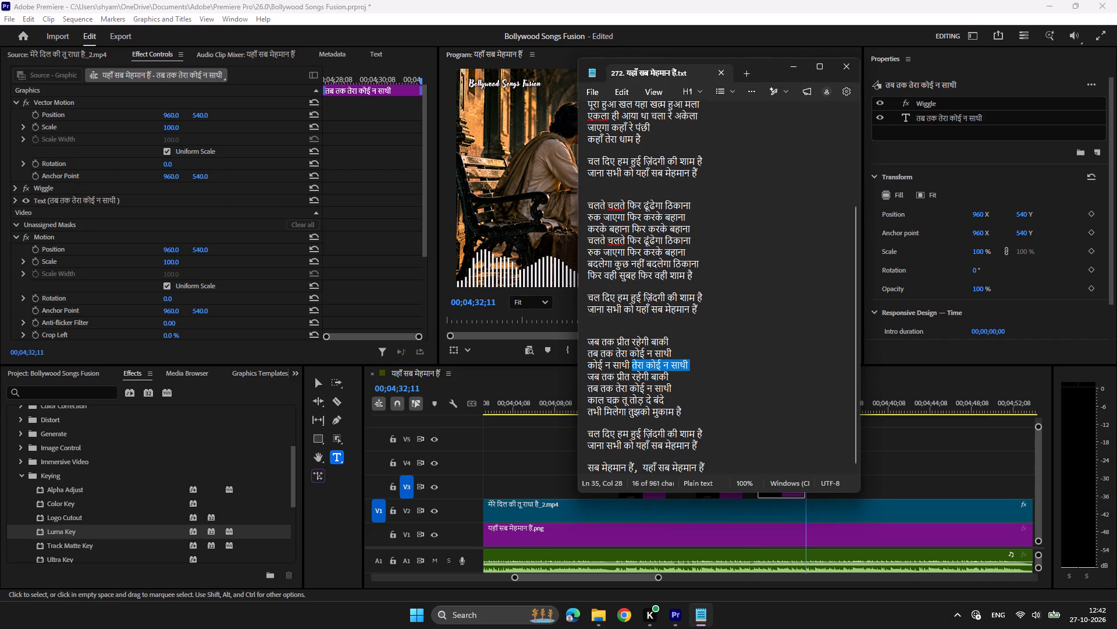
pyautogui.hotkey('ctrl', 'c')
pyautogui.click(672, 617)
pyautogui.click(777, 396)
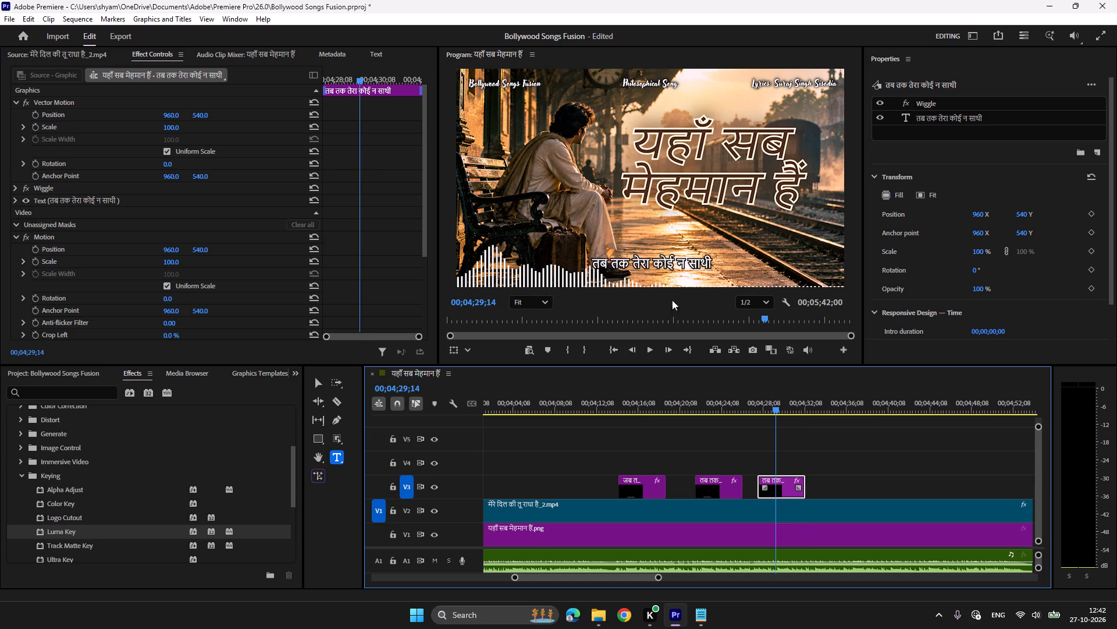
pyautogui.click(664, 265)
pyautogui.hotkey('ctrl', 'a')
pyautogui.hotkey('ctrl', 'v')
# Play into the तेरा कोई न साथी clip and paste a copy of it at 00;04;30;15.
pyautogui.click(755, 398)
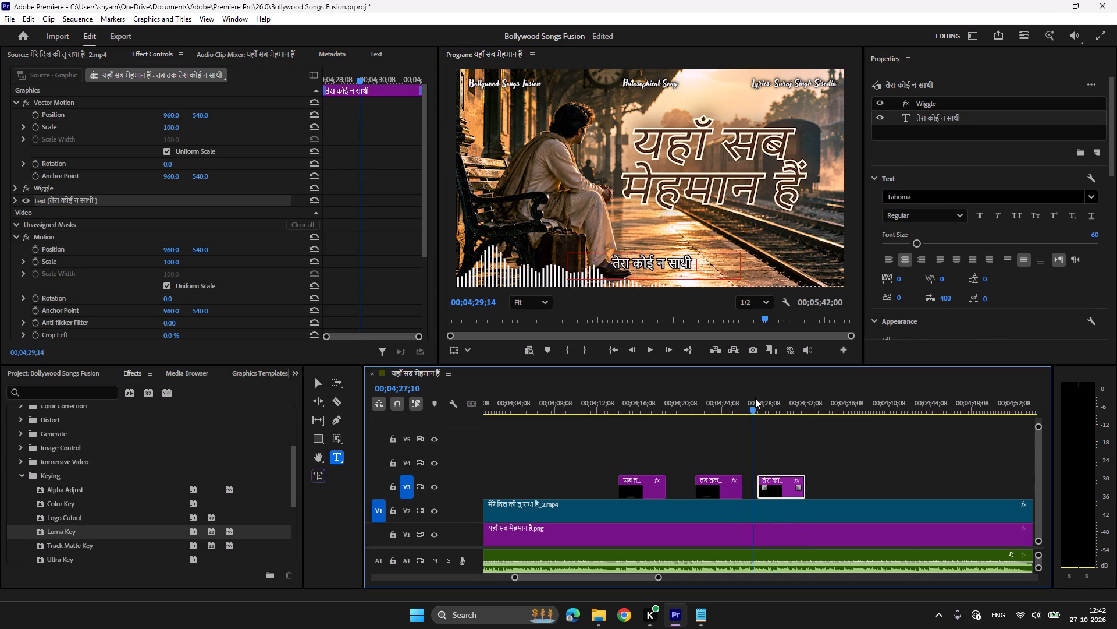
pyautogui.press('space')
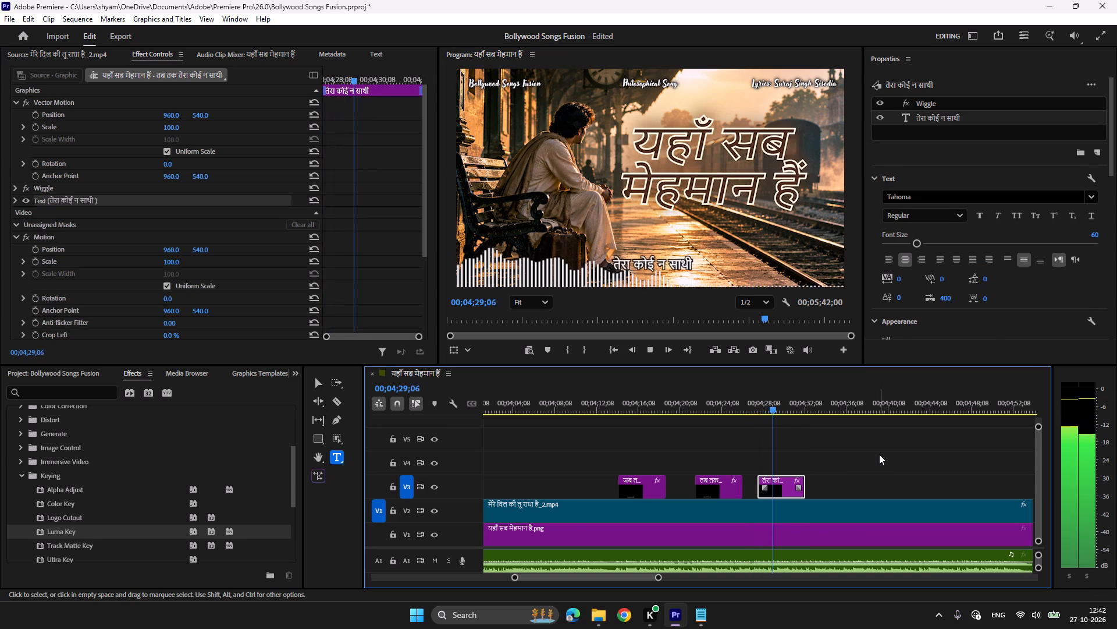
pyautogui.press('space')
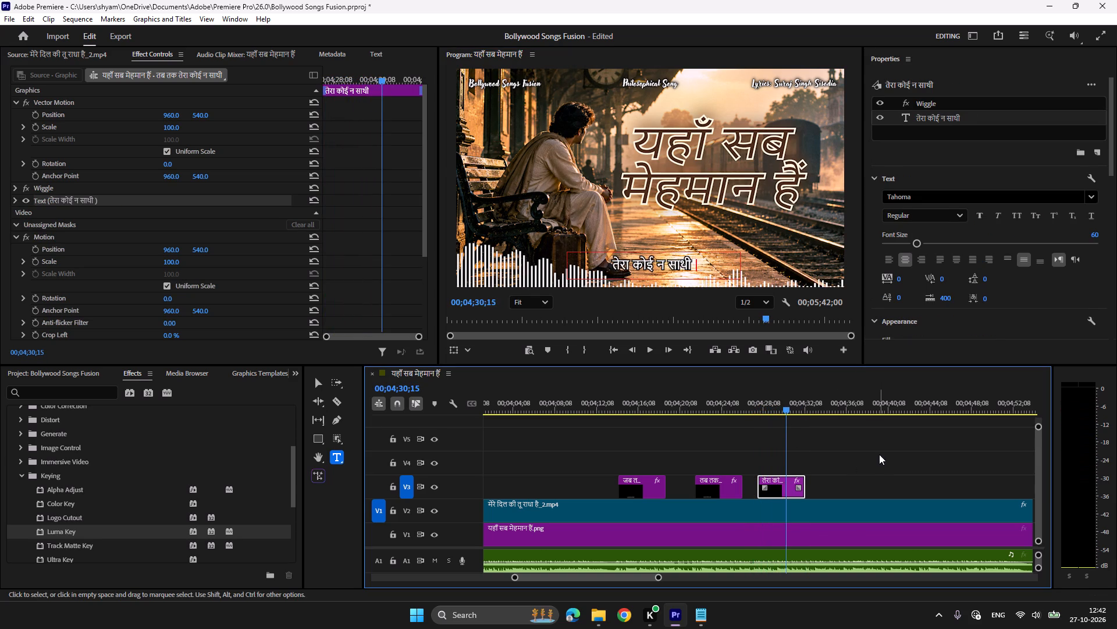
pyautogui.hotkey('ctrl', 'c')
pyautogui.hotkey('ctrl', 'v')
# Delete the word तेरा from the first of the two तेरा कोई न साथी clips, leaving कोई न साथी.
pyautogui.click(764, 402)
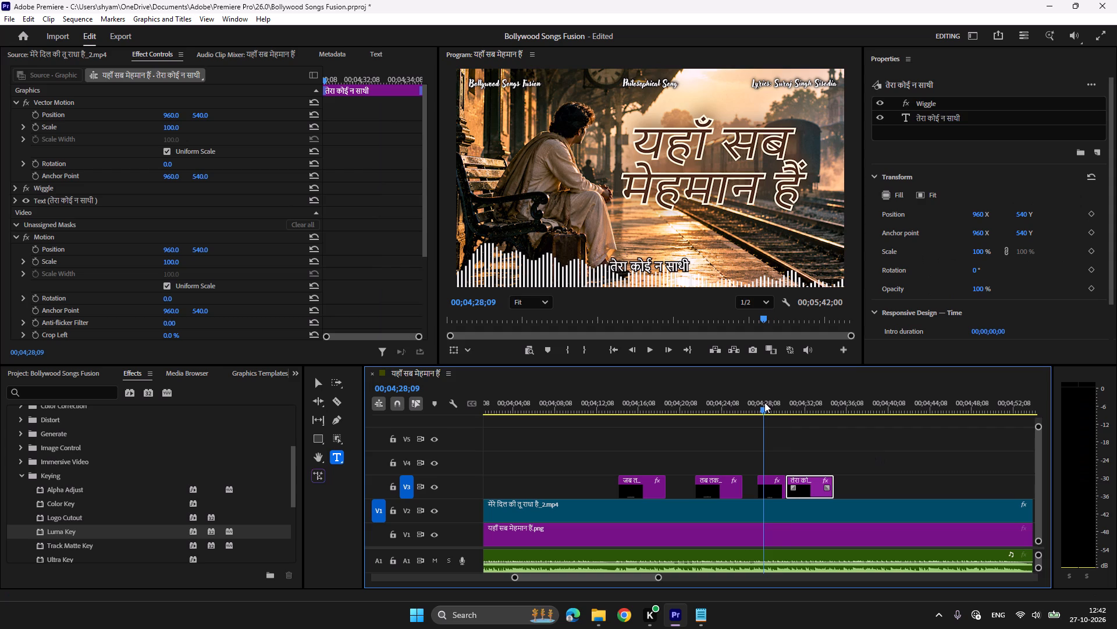
pyautogui.click(632, 263)
pyautogui.moveTo(631, 260); pyautogui.dragTo(595, 259)
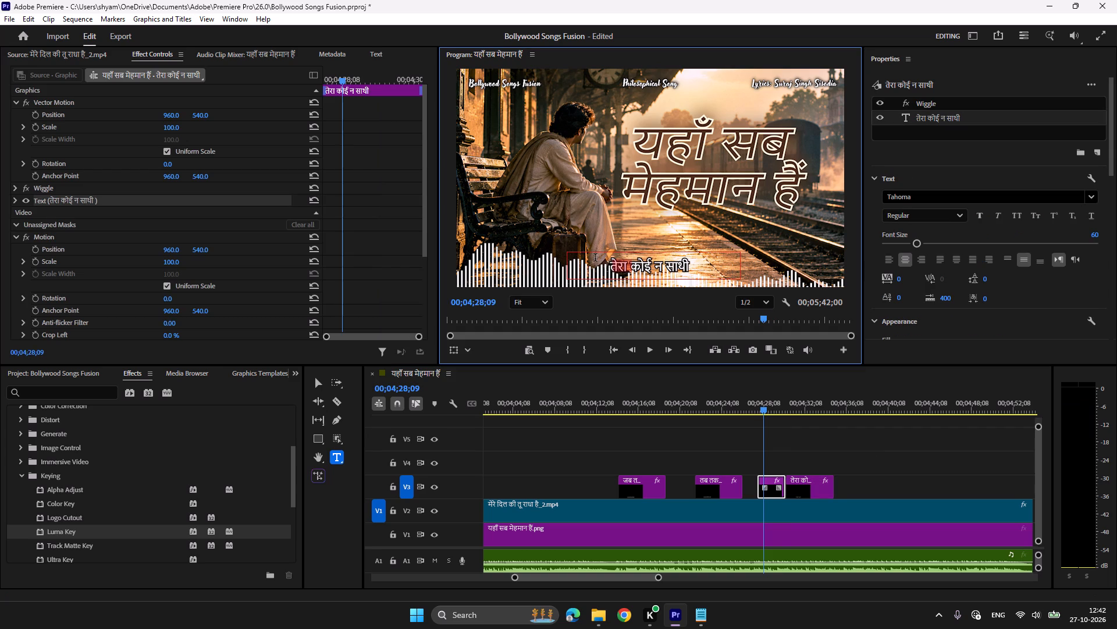
pyautogui.press('BackSpace')
# Play through the कोई न साथी and तेरा कोई न साथी clips and trim the second one's end to 00;04;34;02.
pyautogui.click(752, 402)
pyautogui.press('space')
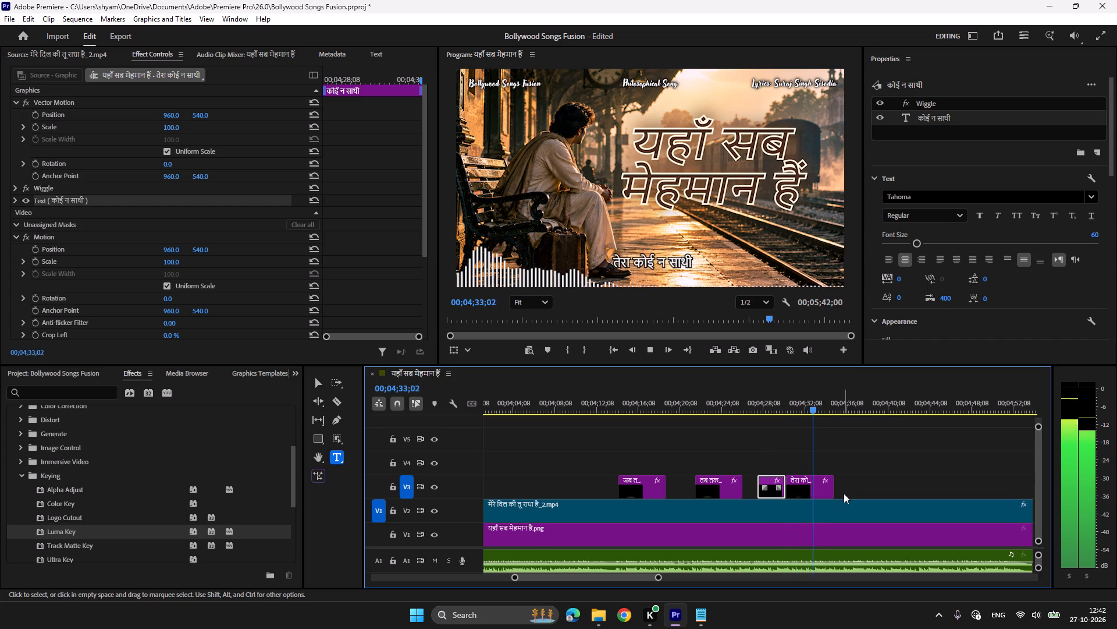
pyautogui.press('space')
pyautogui.moveTo(834, 486); pyautogui.dragTo(828, 486)
pyautogui.click(828, 486)
pyautogui.click(827, 483)
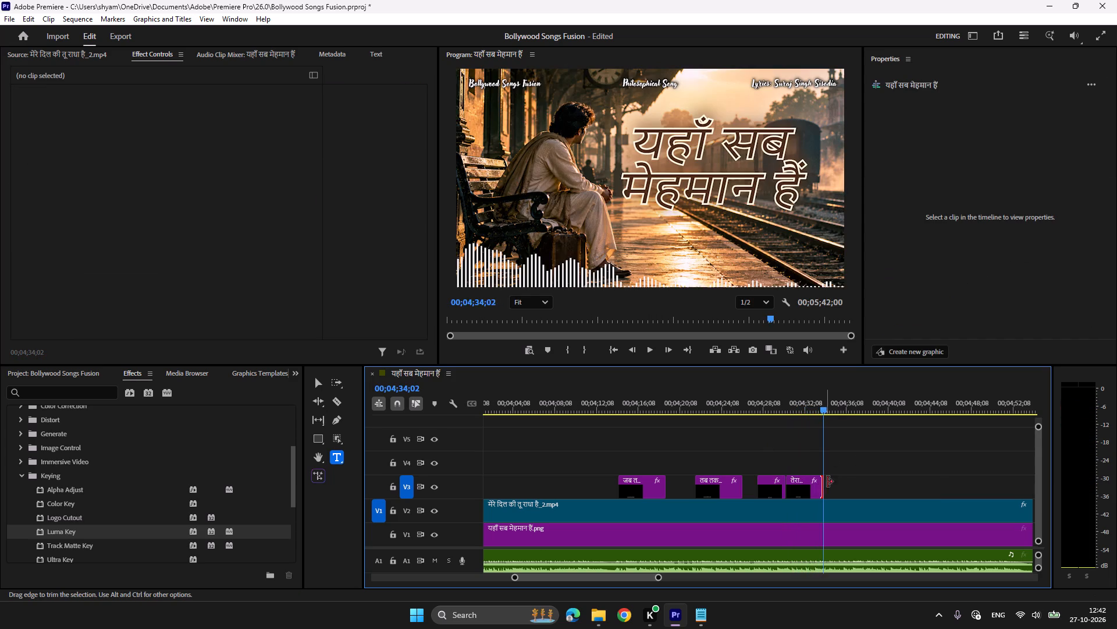
# Play on to the repeated lines and paste copies of the जब तक प्रीत रहेगी बाकी and तब तक तेरा कोई न साथी clips at 00;04;36;03.
pyautogui.press('space')
pyautogui.press('space')
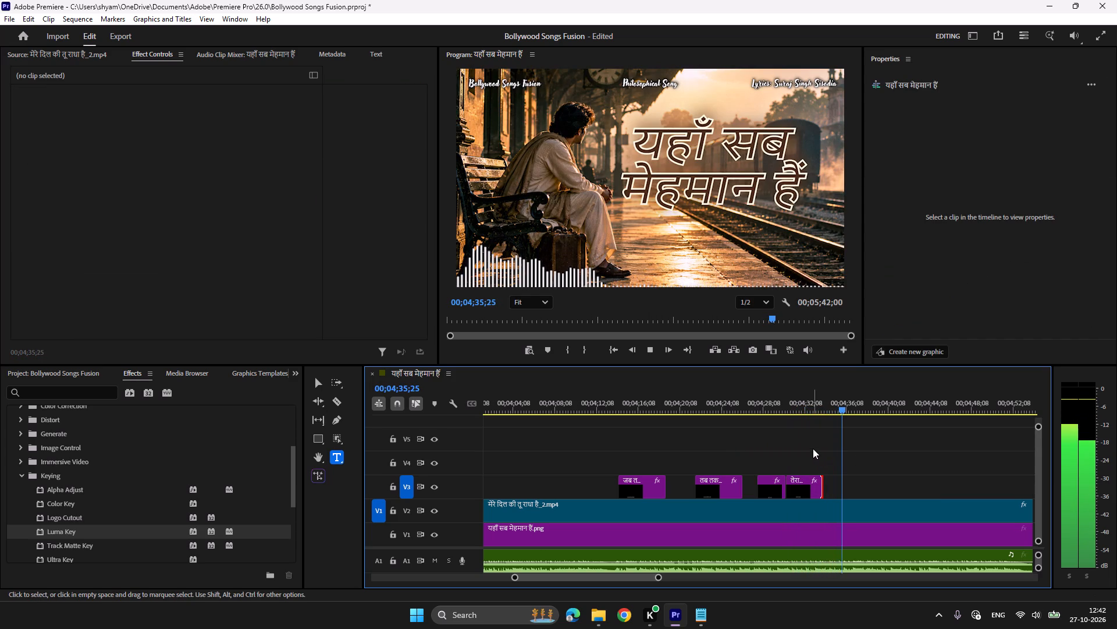
pyautogui.press('space')
pyautogui.press('space')
pyautogui.click(838, 405)
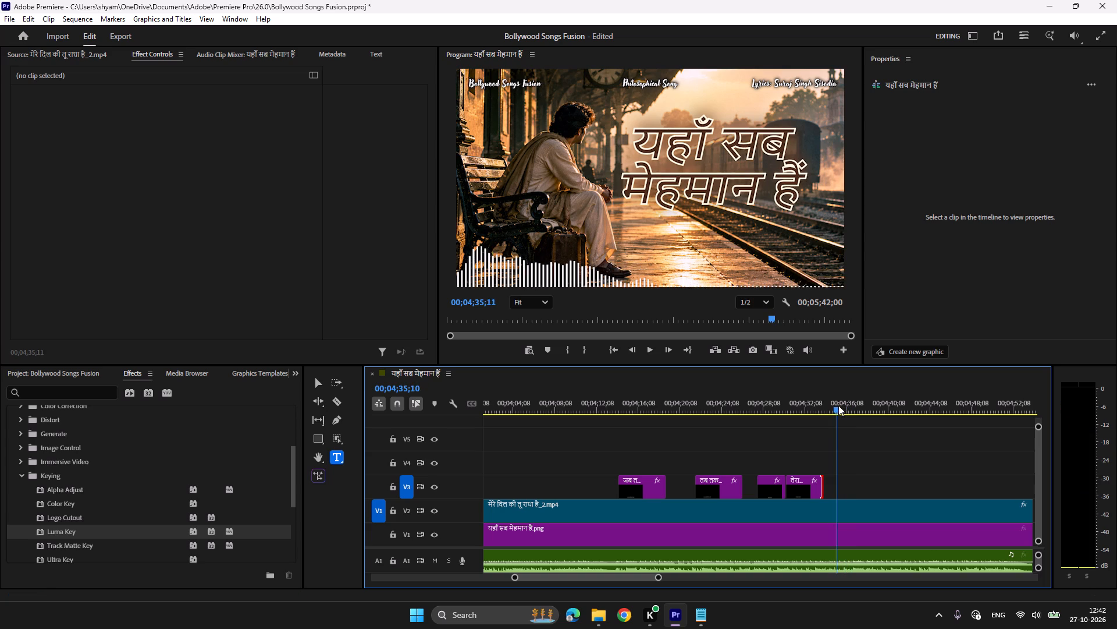
pyautogui.press('space')
pyautogui.press('space')
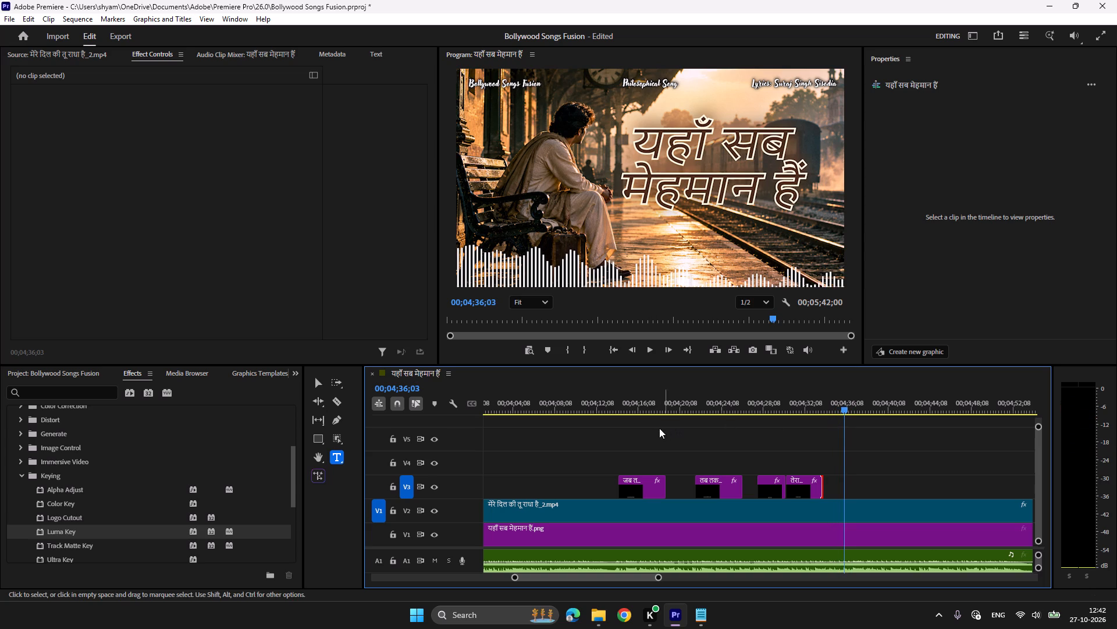
pyautogui.click(696, 617)
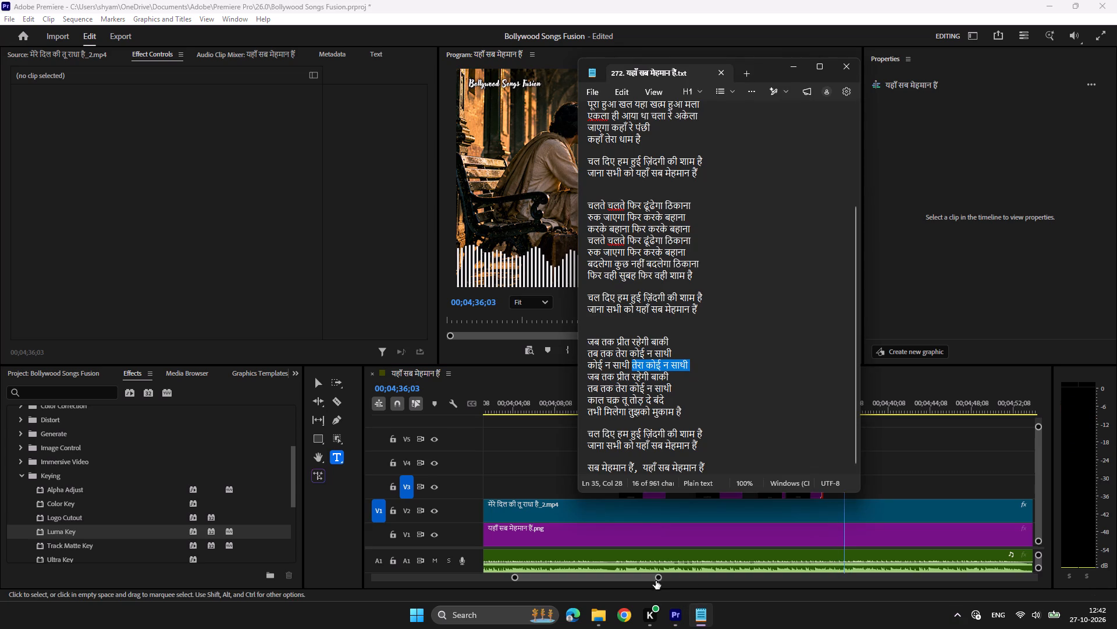
pyautogui.click(673, 610)
pyautogui.click(625, 455)
pyautogui.moveTo(619, 441); pyautogui.dragTo(635, 456)
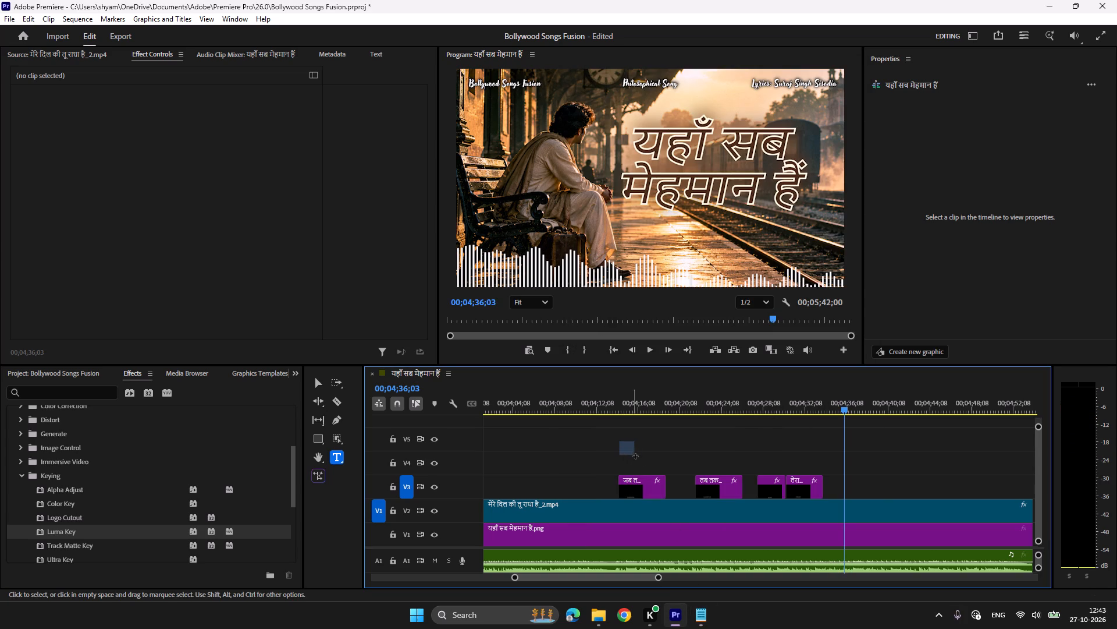
pyautogui.moveTo(635, 456); pyautogui.dragTo(704, 484)
pyautogui.hotkey('ctrl', 'c')
pyautogui.hotkey('ctrl', 'v')
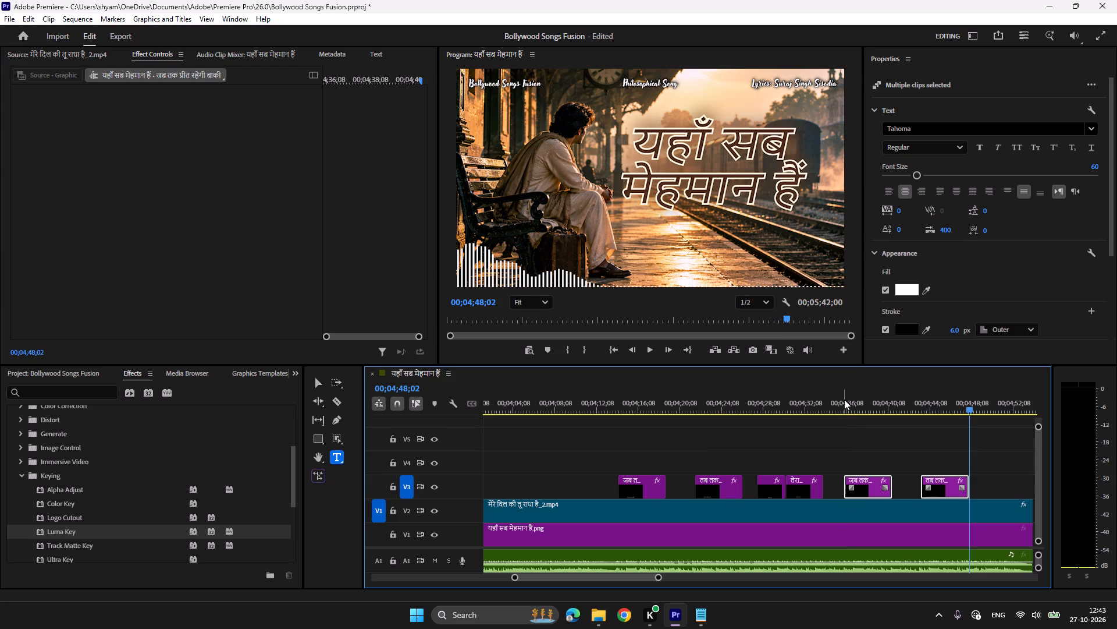
# Play through the repeated lines and paste a copy of the last तब तक तेरा कोई न साथी clip at 00;04;48;20.
pyautogui.click(844, 400)
pyautogui.press('space')
pyautogui.scroll(-6, 845, 416)
pyautogui.scroll(-2, 798, 430)
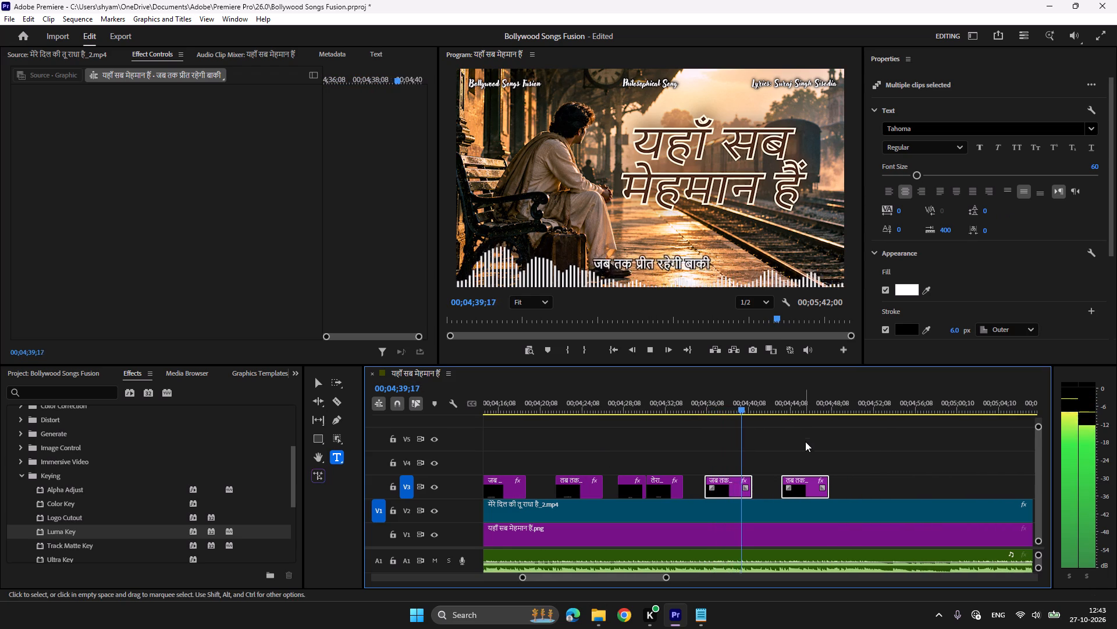
pyautogui.press('space')
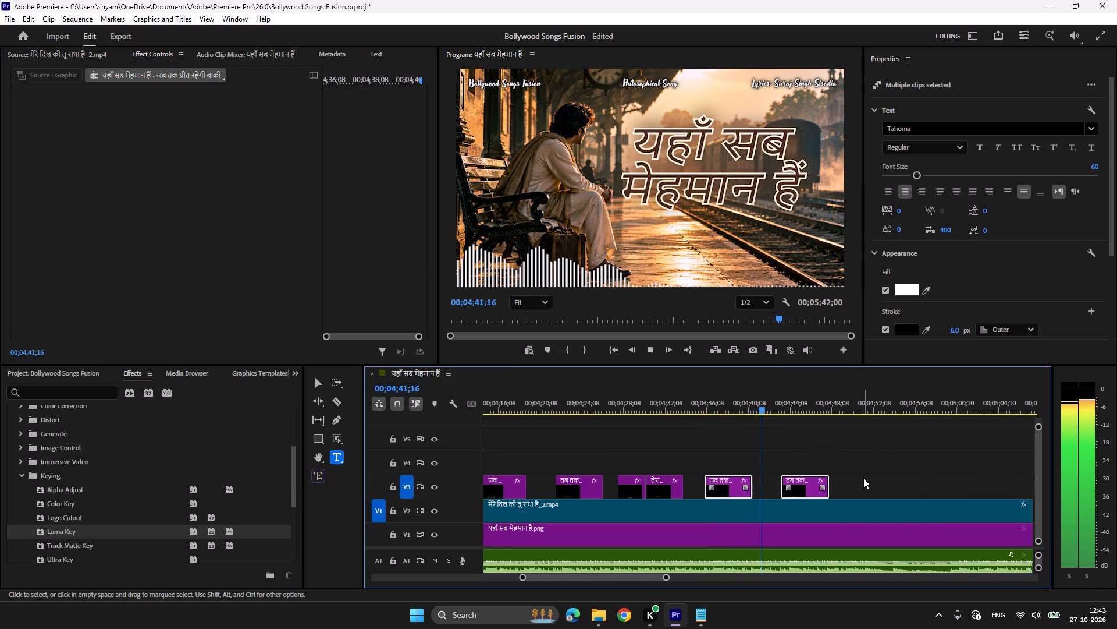
pyautogui.press('space')
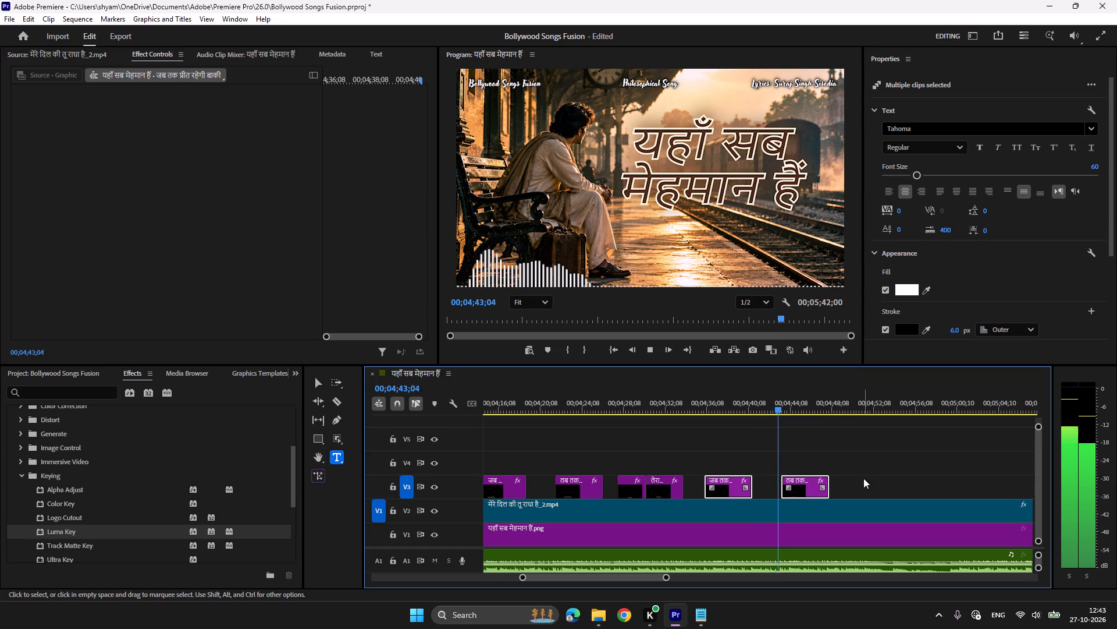
pyautogui.scroll(-4, 863, 478)
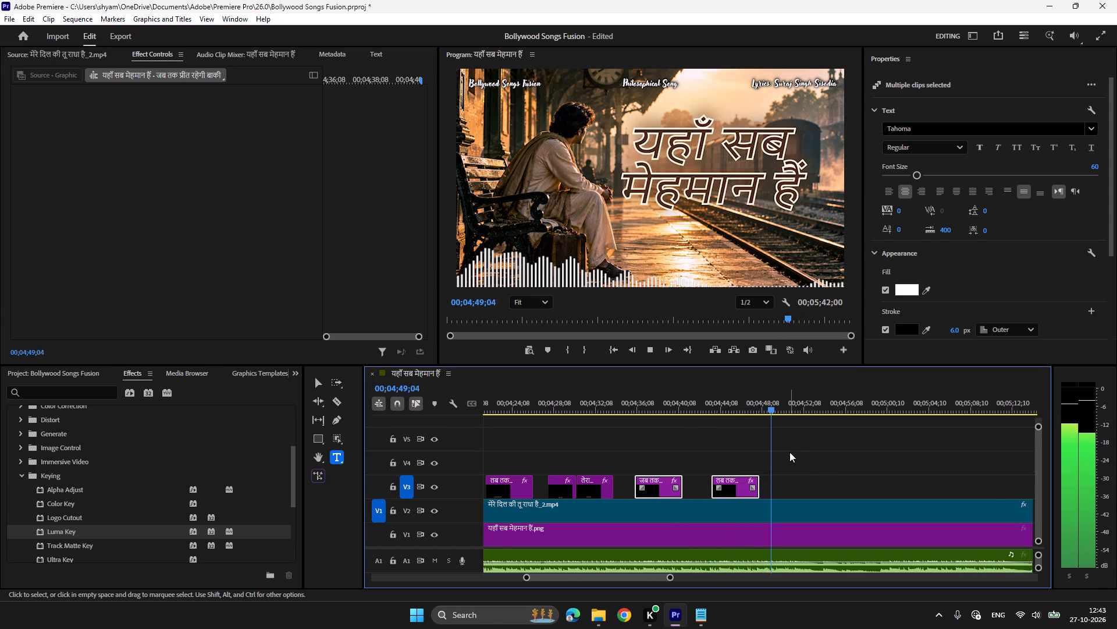
pyautogui.press('space')
pyautogui.click(764, 407)
pyautogui.press('space')
pyautogui.press('space')
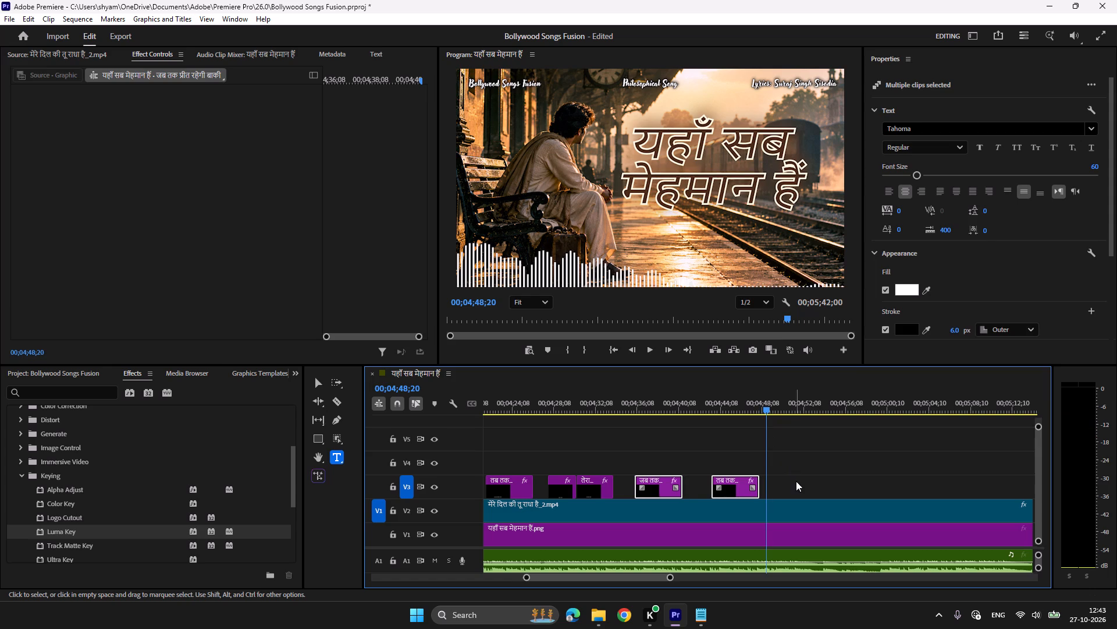
pyautogui.click(796, 481)
pyautogui.click(734, 493)
pyautogui.hotkey('ctrl', 'c')
pyautogui.hotkey('ctrl', 'v')
# Replace the pasted clip's text with काल चक्र तू तोड़ दे बंदे, copied from the lyrics text file.
pyautogui.click(700, 625)
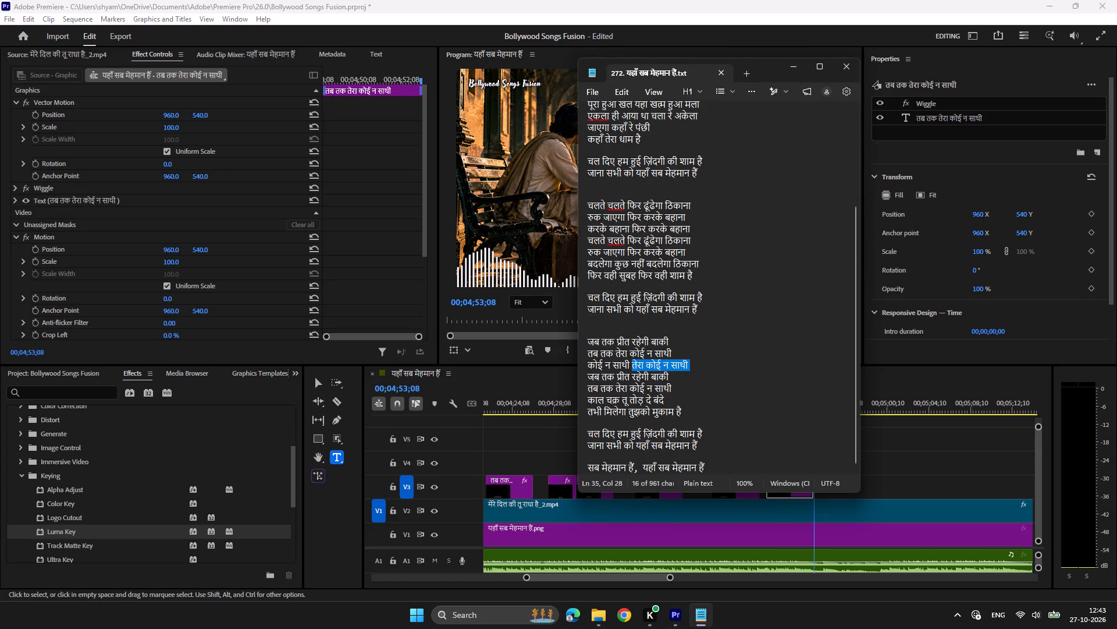
pyautogui.moveTo(666, 397); pyautogui.dragTo(569, 396)
pyautogui.hotkey('ctrl', 'c')
pyautogui.click(680, 628)
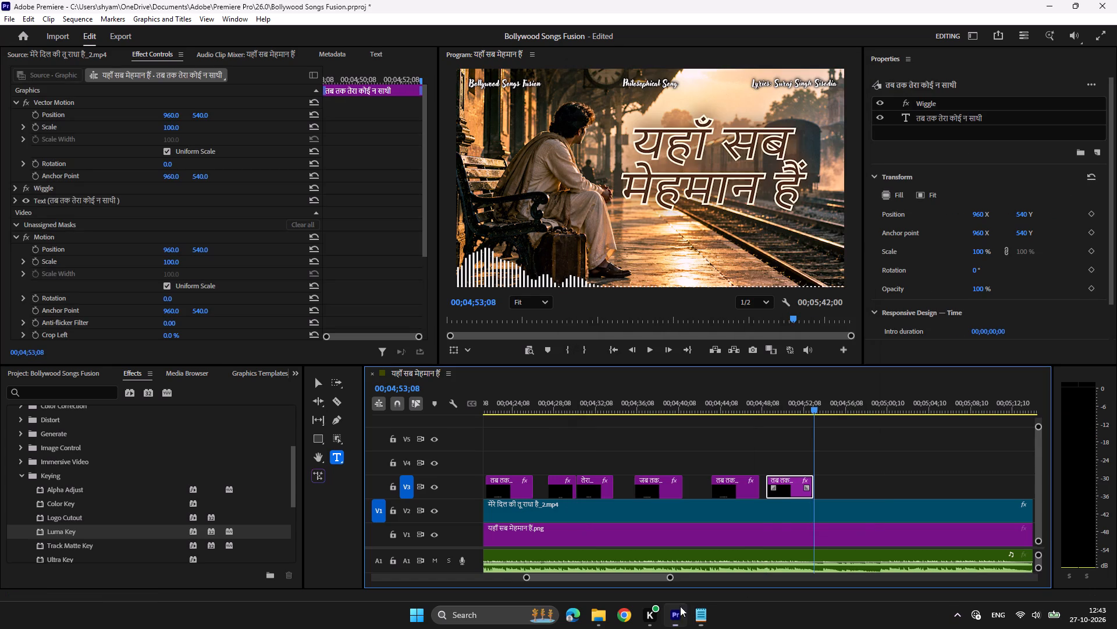
pyautogui.click(782, 413)
pyautogui.click(668, 266)
pyautogui.hotkey('ctrl', 'a')
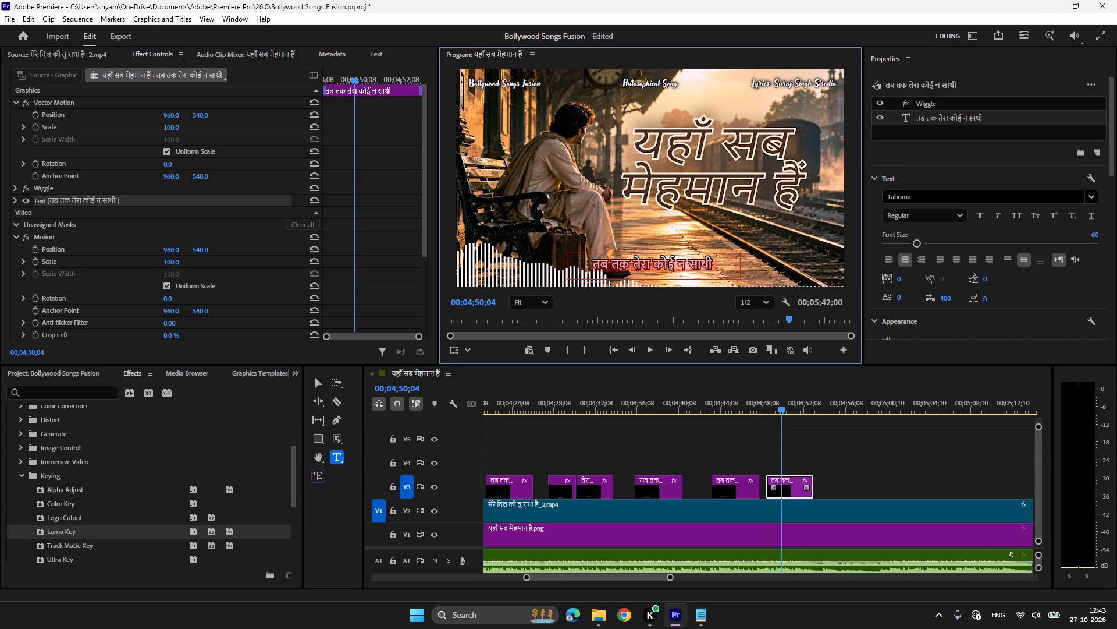
pyautogui.hotkey('ctrl', 'v')
# Play through the काल चक्र तू तोड़ दे बंदे clip and extend its end to 00;04;53;21.
pyautogui.click(763, 395)
pyautogui.press('space')
pyautogui.scroll(-1, 833, 443)
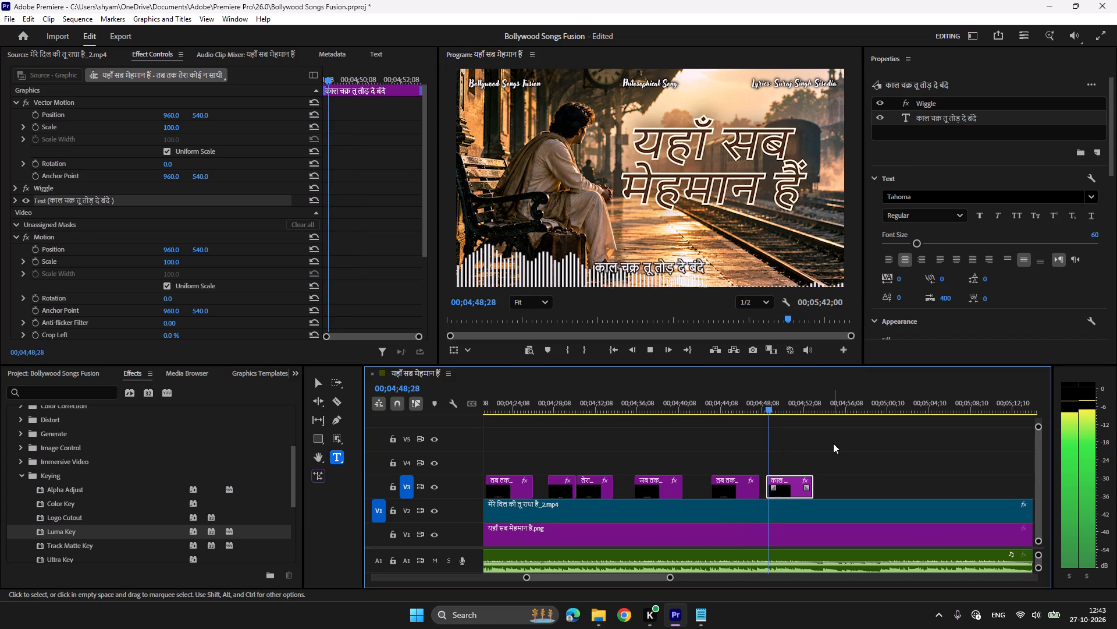
pyautogui.scroll(-1, 833, 443)
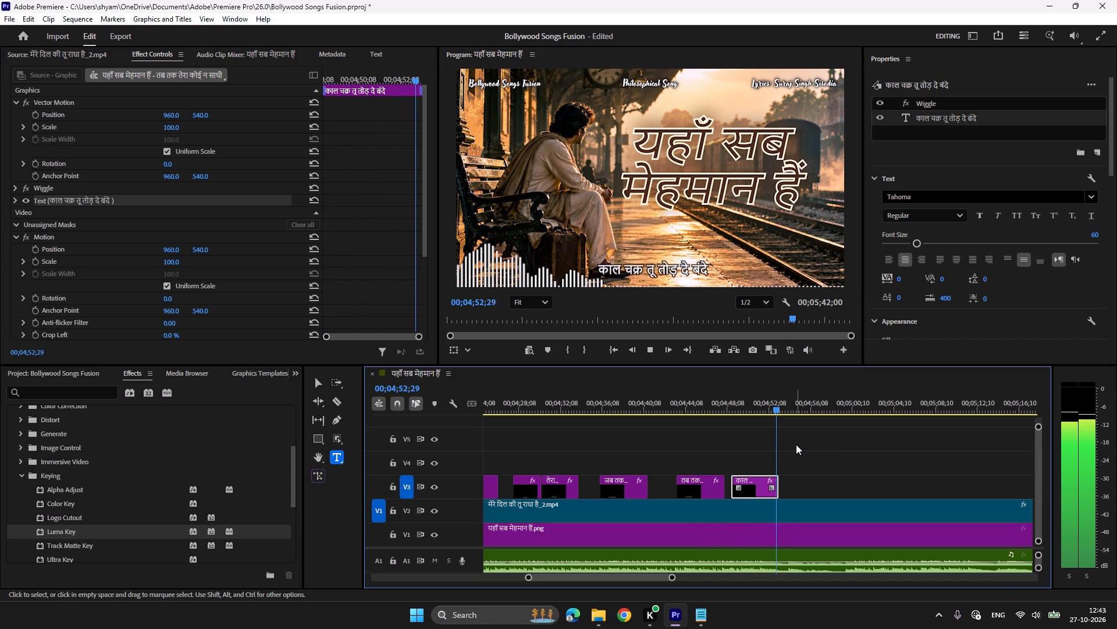
pyautogui.press('space')
pyautogui.click(774, 408)
pyautogui.press('space')
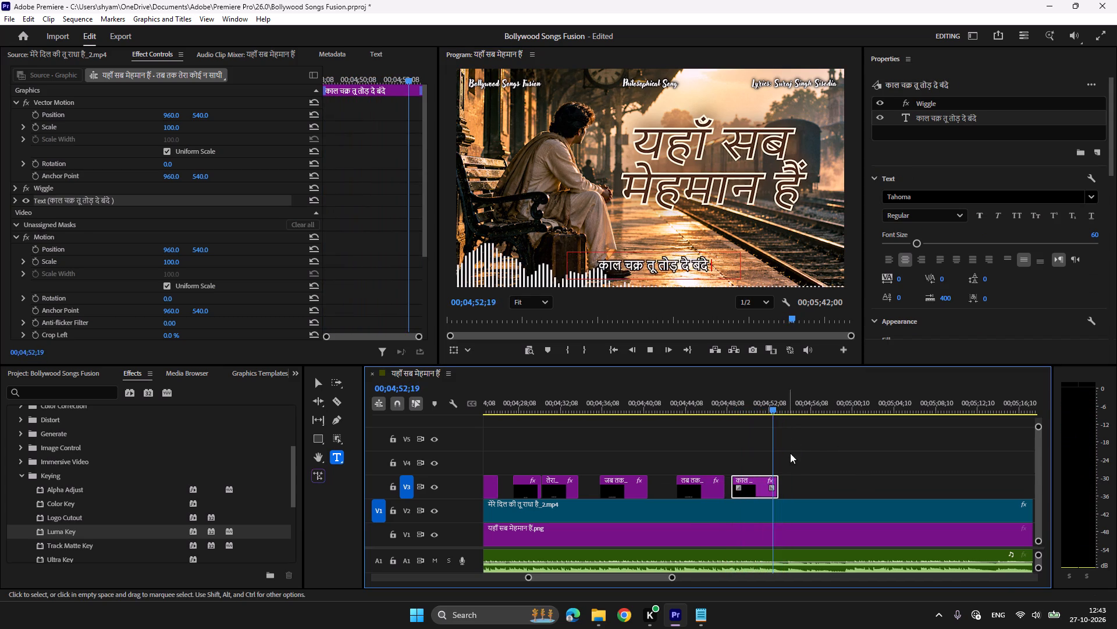
pyautogui.press('space')
pyautogui.moveTo(778, 483); pyautogui.dragTo(783, 483)
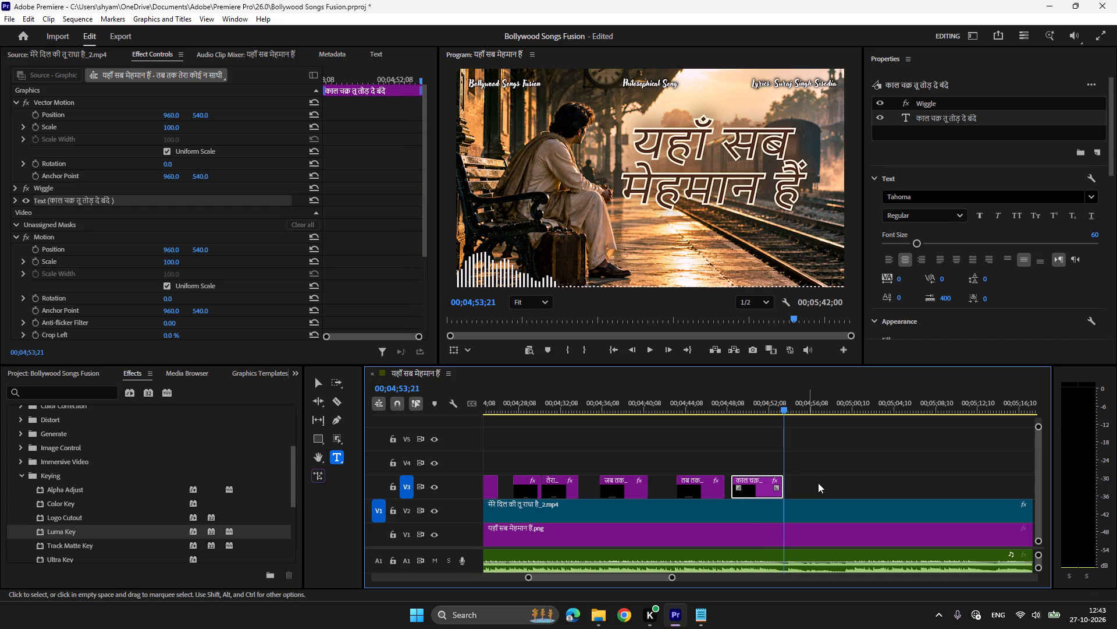
# Find the start of the next sung phrase and paste a copy of the काल चक्र clip there, at about 00;04;54.
pyautogui.press('space')
pyautogui.press('space')
pyautogui.click(788, 404)
pyautogui.press('space')
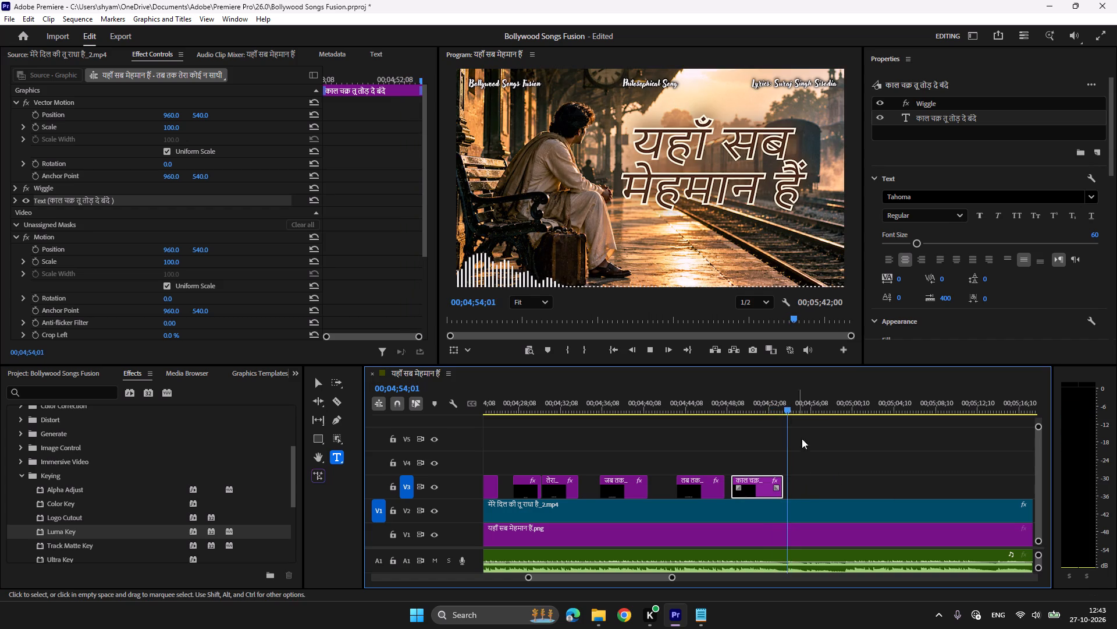
pyautogui.press('space')
pyautogui.hotkey('ctrl', 'c')
pyautogui.hotkey('ctrl', 'v')
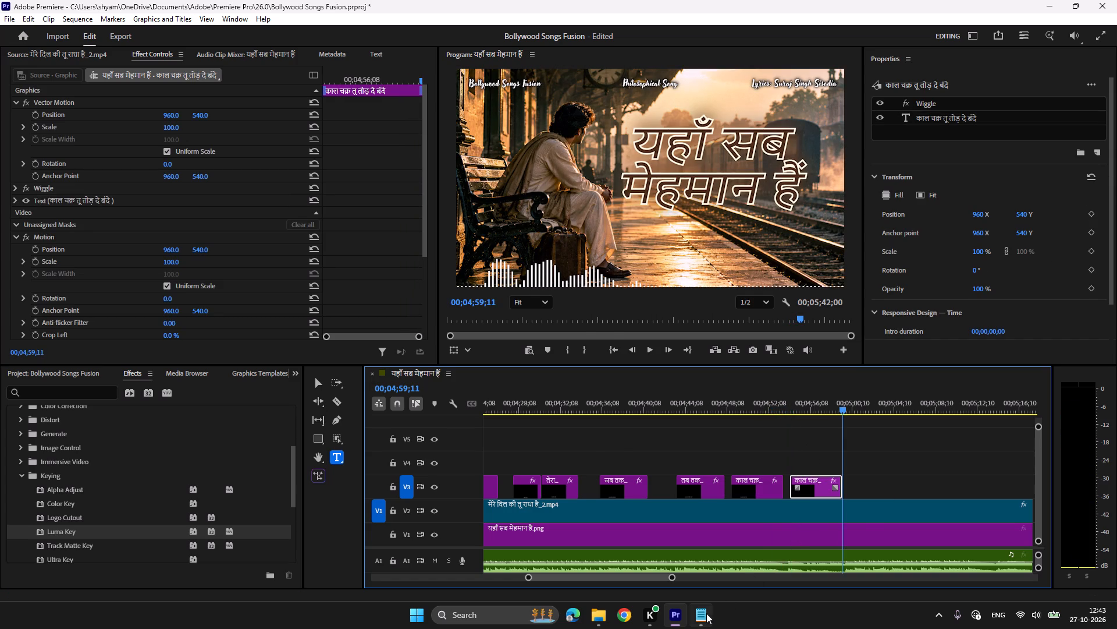
# Replace the new copy's text with the line तभी मिलेगा तुझको मुकाम है from the lyrics text file.
pyautogui.click(706, 613)
pyautogui.moveTo(686, 410); pyautogui.dragTo(614, 412)
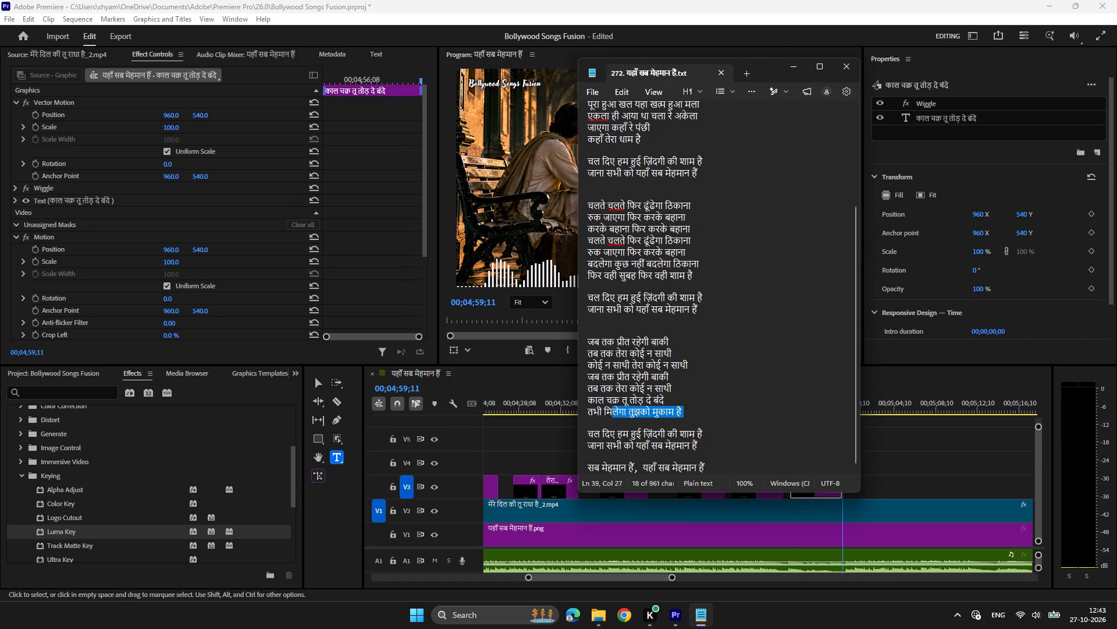
pyautogui.moveTo(614, 412); pyautogui.dragTo(576, 412)
pyautogui.hotkey('ctrl', 'c')
pyautogui.click(682, 604)
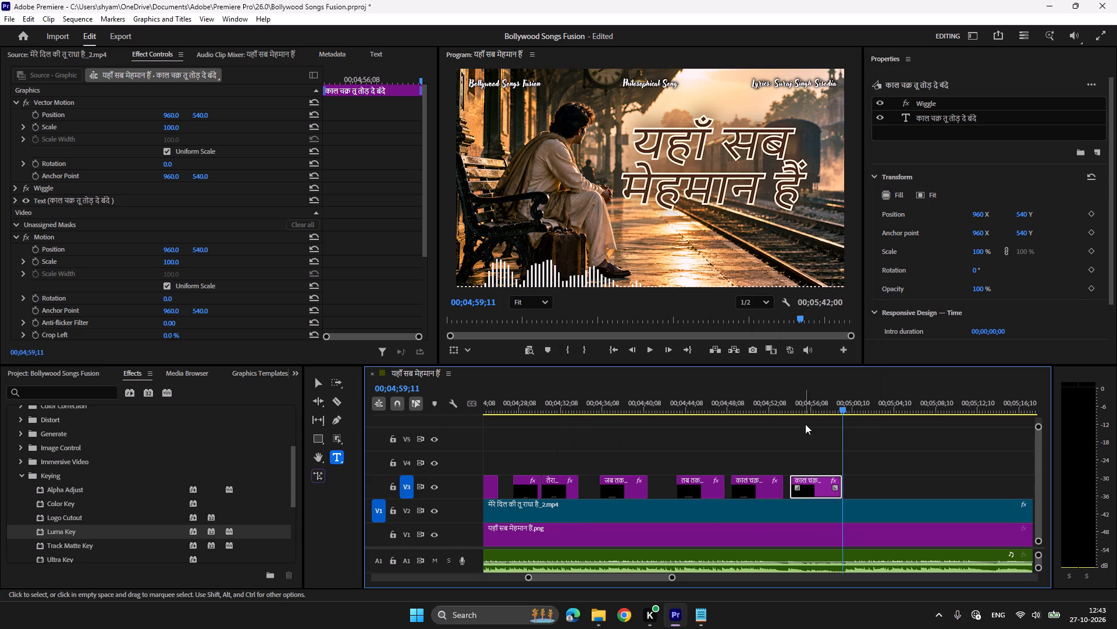
pyautogui.click(814, 401)
pyautogui.click(657, 262)
pyautogui.hotkey('ctrl', 'a')
pyautogui.hotkey('ctrl', 'v')
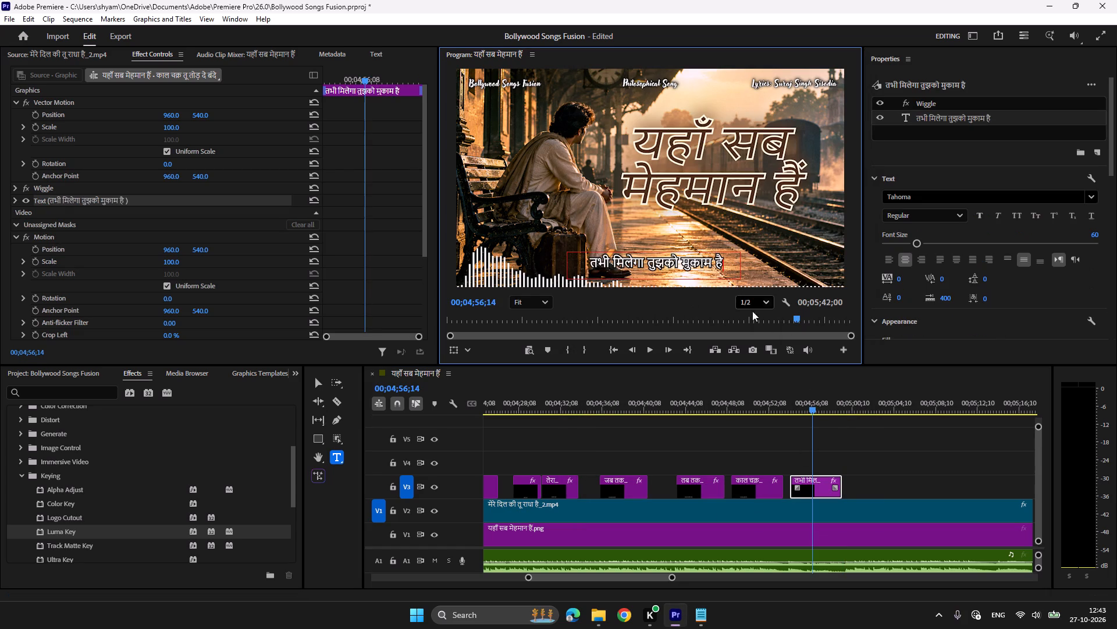
# Play past the तभी मिलेगा clip and paste copies of the four earlier chorus clips, चल दिए हम through ...सब मेहमान हैं, at 00;04;59;23.
pyautogui.click(784, 405)
pyautogui.press('space')
pyautogui.scroll(-4, 851, 454)
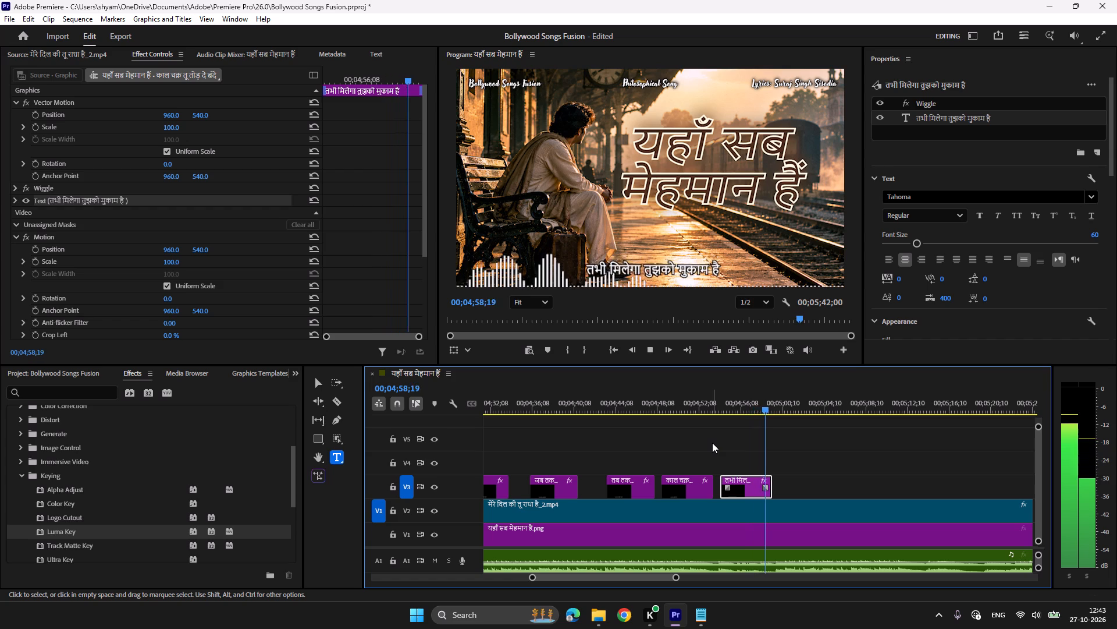
pyautogui.press('space')
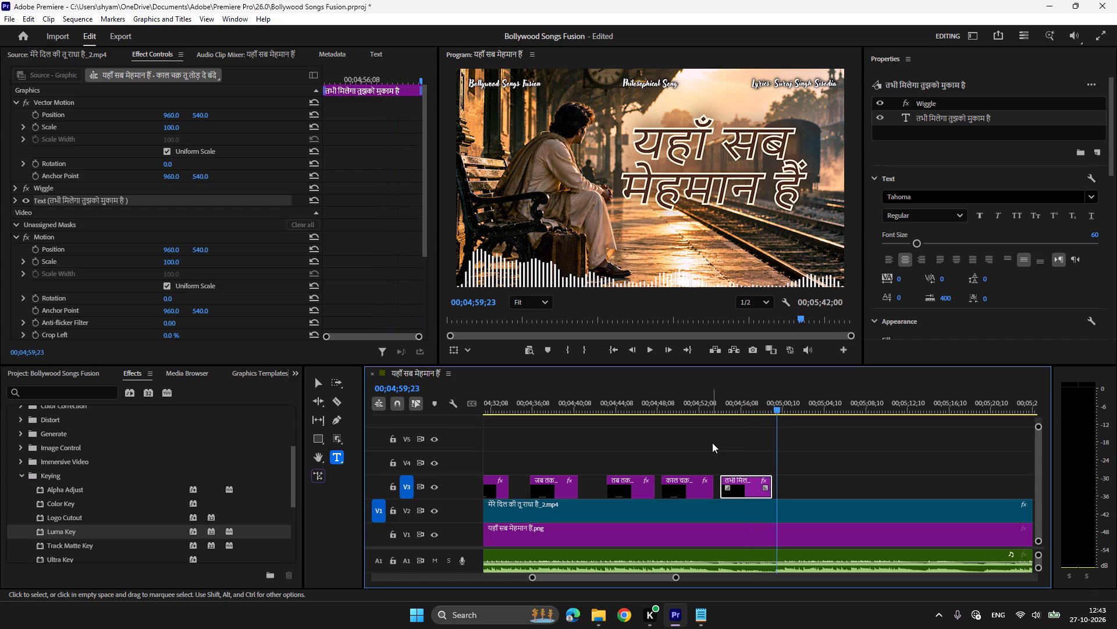
pyautogui.scroll(20, 712, 443)
pyautogui.scroll(10, 712, 443)
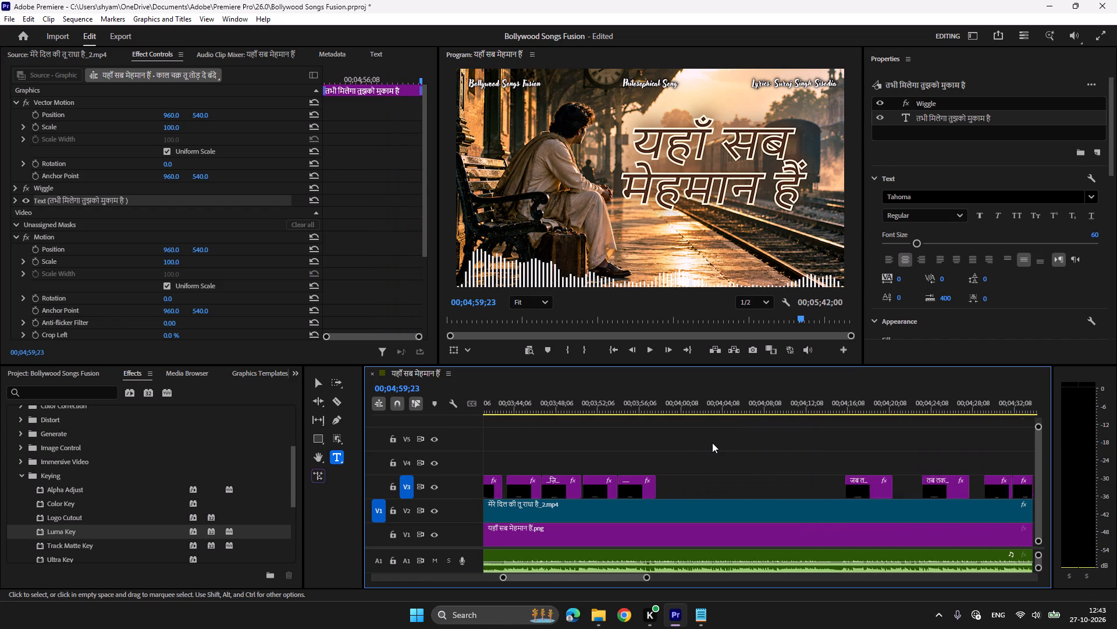
pyautogui.scroll(7, 712, 443)
pyautogui.moveTo(789, 493); pyautogui.dragTo(684, 451)
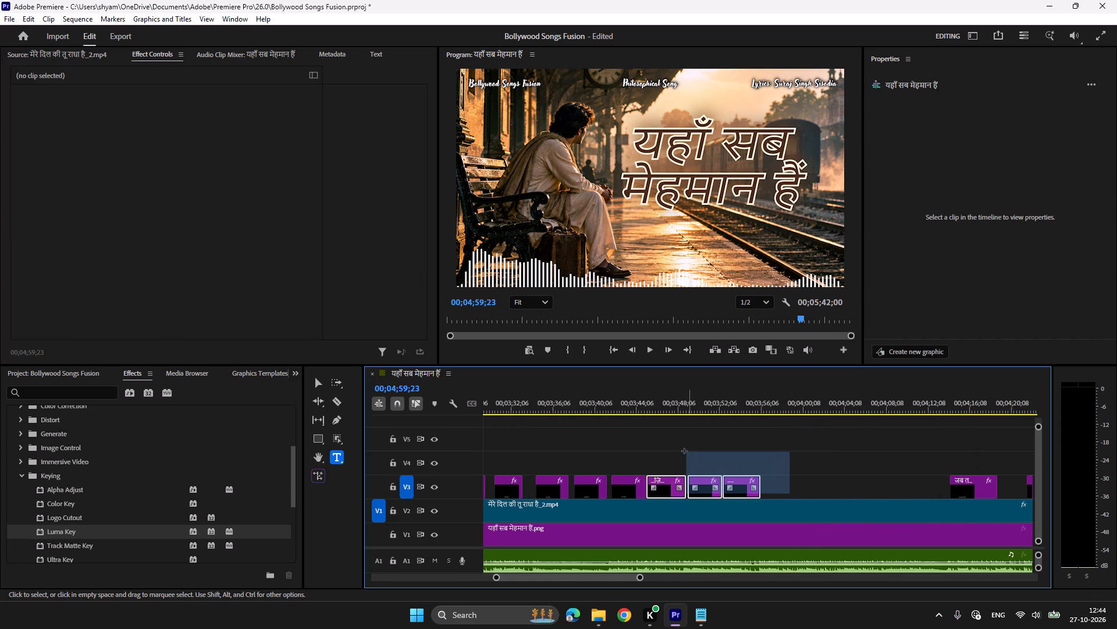
pyautogui.moveTo(684, 451); pyautogui.dragTo(632, 445)
pyautogui.hotkey('ctrl', 'c')
pyautogui.hotkey('ctrl', 'v')
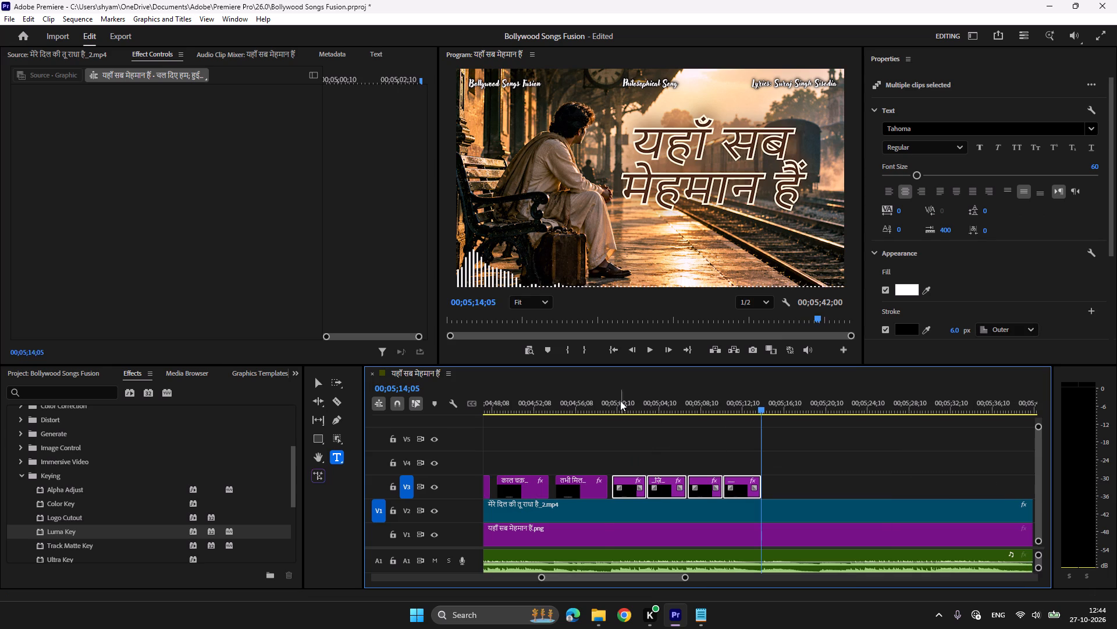
# Play through the pasted chorus clips to check their timing, and consult the remaining lines in the lyrics text file.
pyautogui.click(606, 397)
pyautogui.press('space')
pyautogui.scroll(-4, 815, 455)
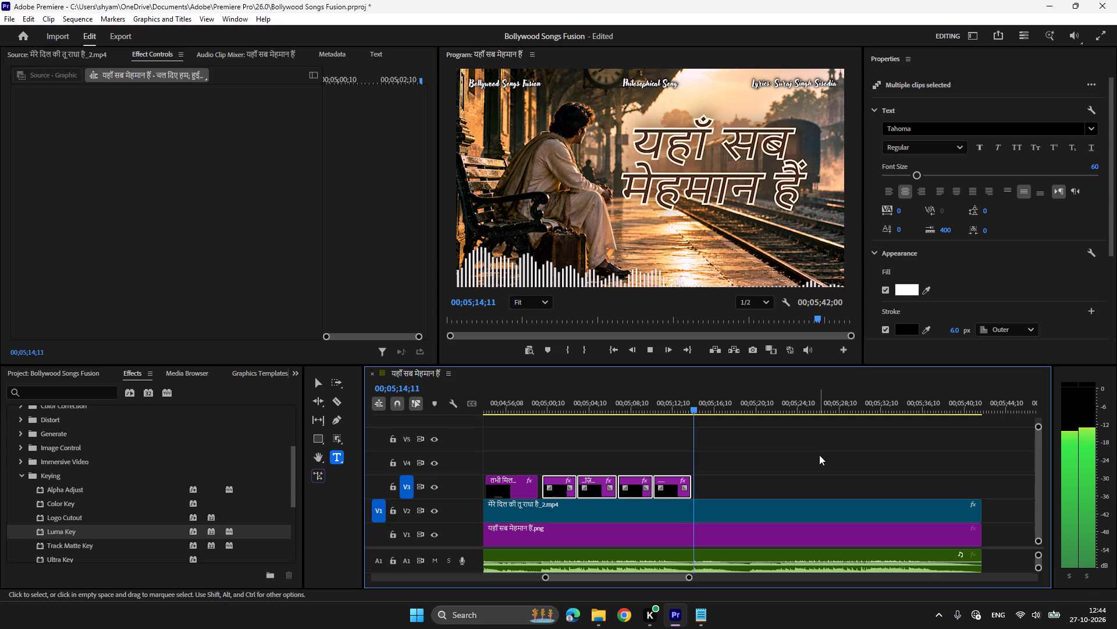
pyautogui.click(689, 396)
pyautogui.press('space')
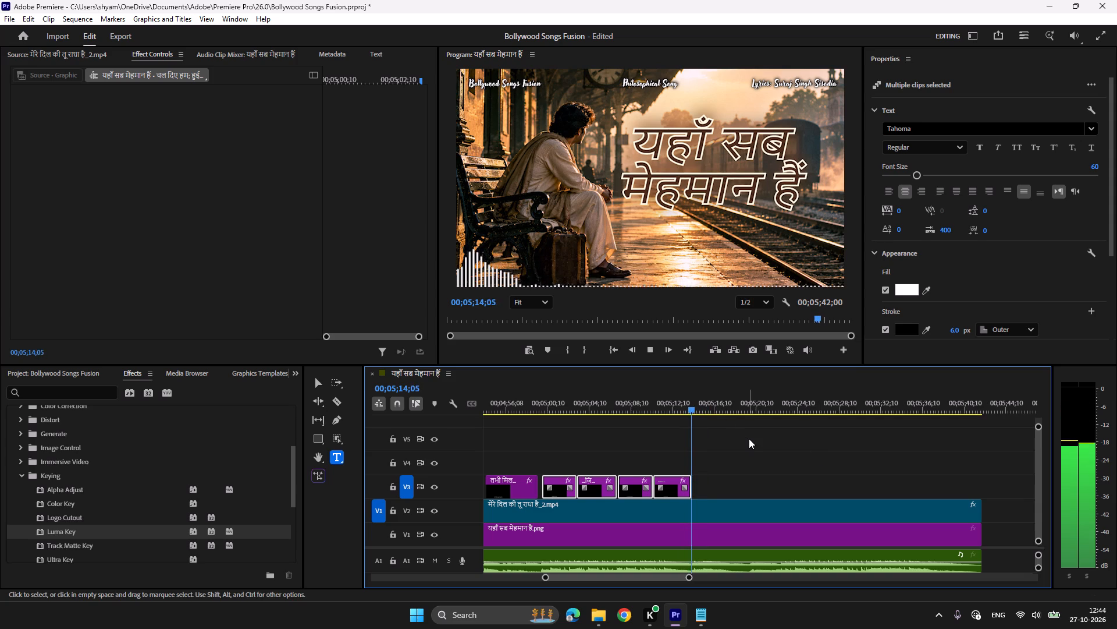
pyautogui.press('space')
pyautogui.click(706, 614)
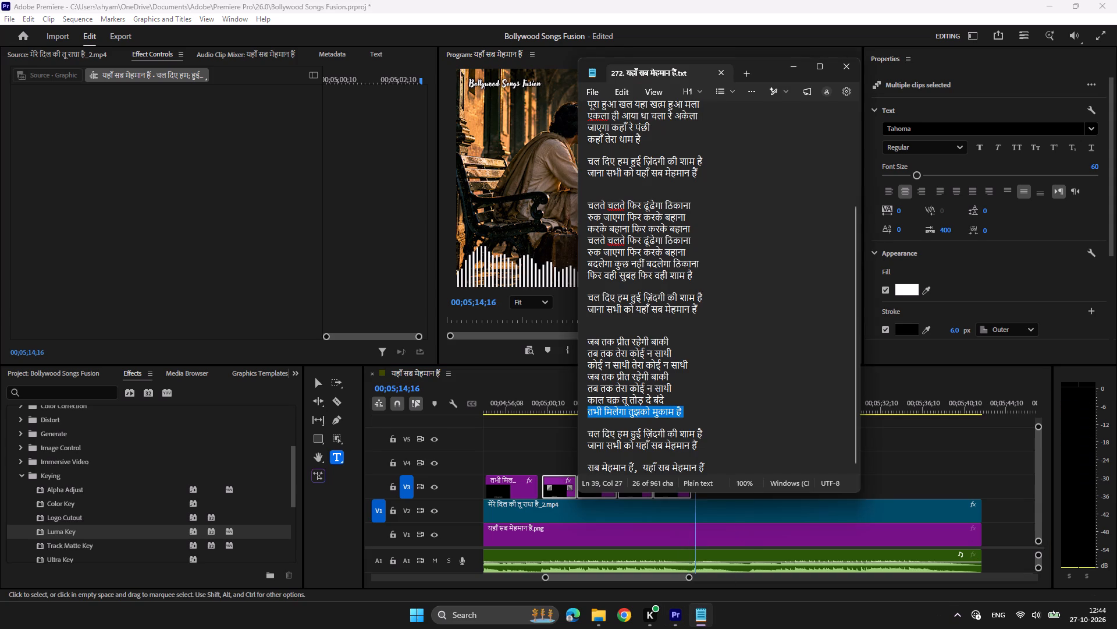
pyautogui.scroll(1, 778, 439)
pyautogui.scroll(-5, 778, 439)
pyautogui.click(677, 613)
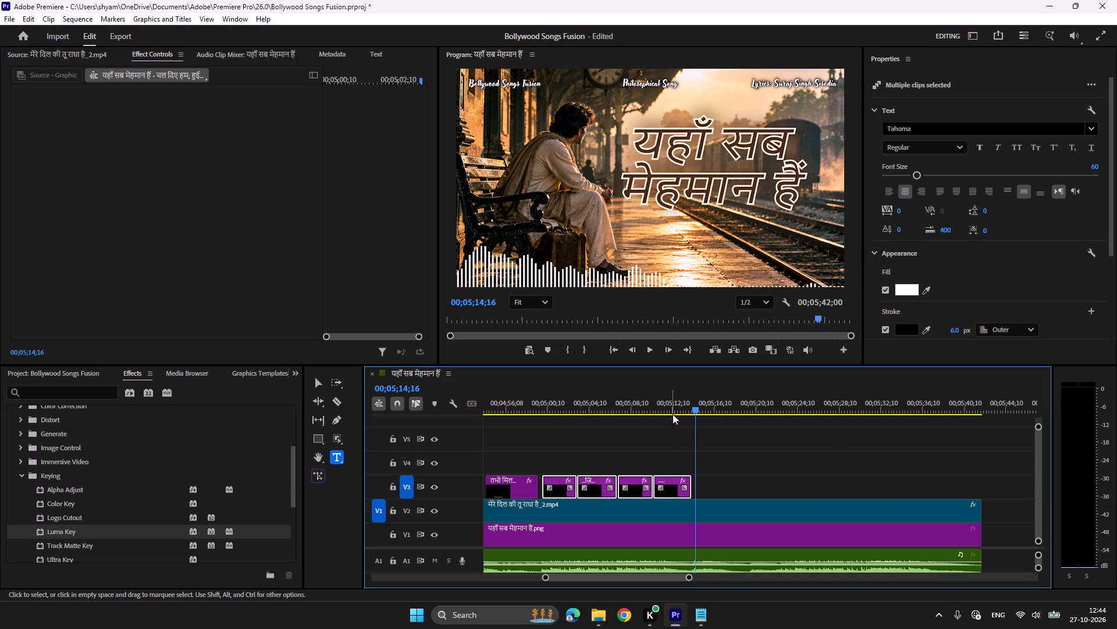
# Copy the final ...सब मेहमान हैं clip and paste it where the phrase repeats, at about 00;05;14.
pyautogui.click(674, 406)
pyautogui.click(709, 425)
pyautogui.click(678, 492)
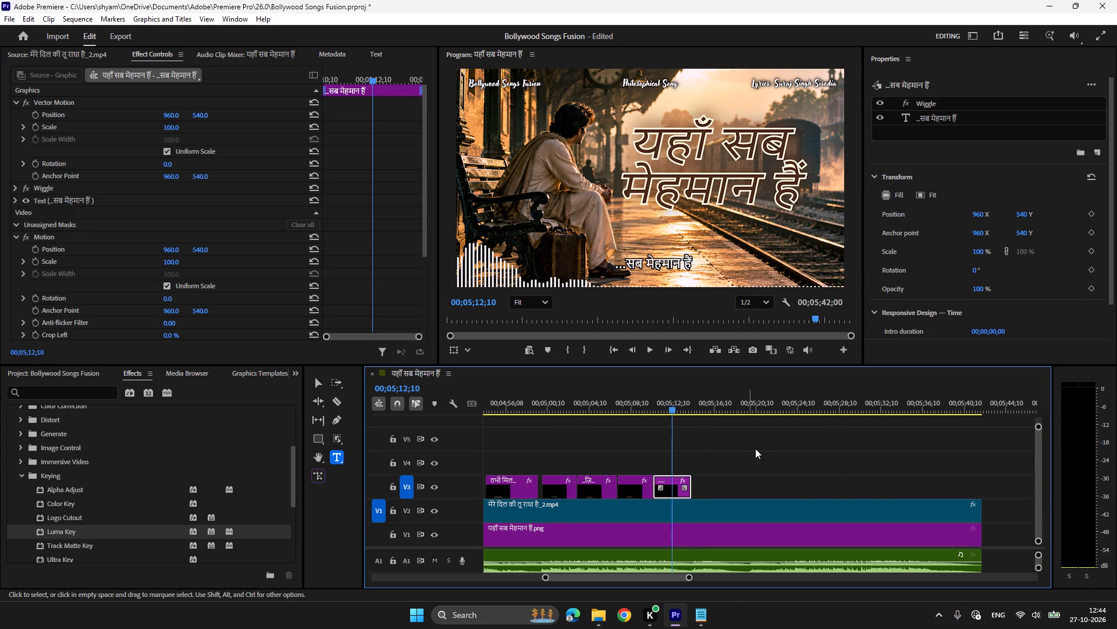
pyautogui.hotkey('ctrl', 'c')
pyautogui.click(681, 400)
pyautogui.press('space')
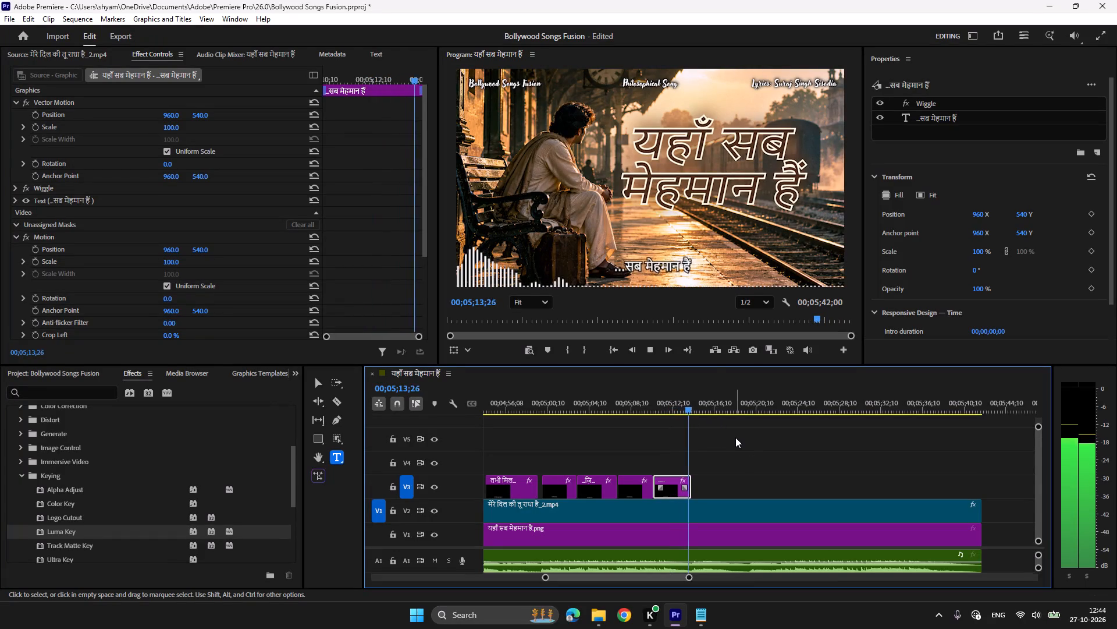
pyautogui.press('space')
pyautogui.hotkey('ctrl', 'v')
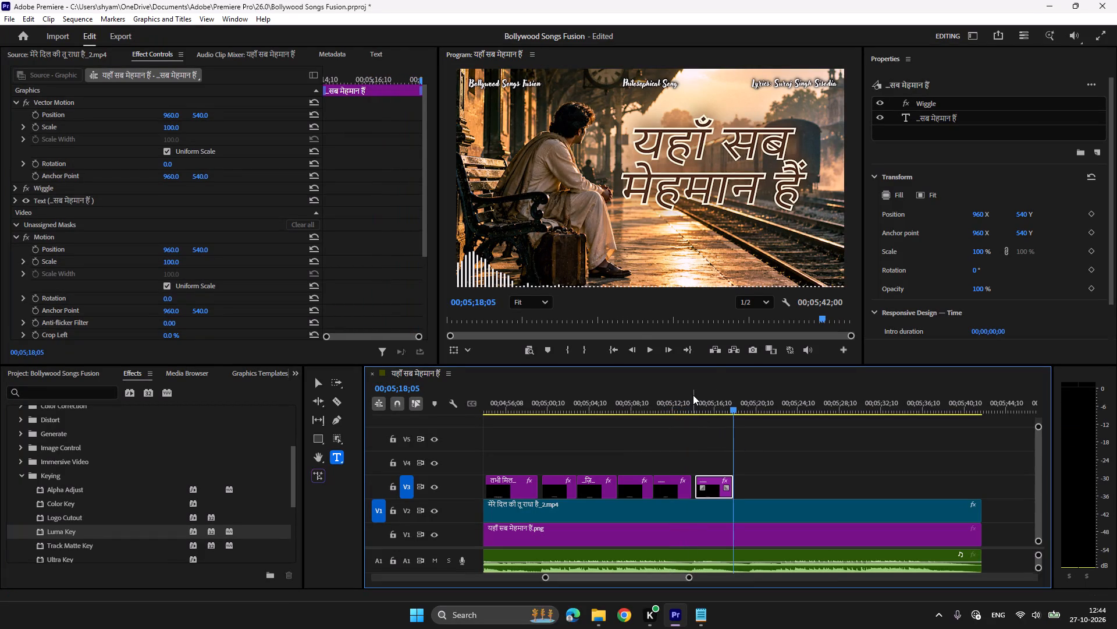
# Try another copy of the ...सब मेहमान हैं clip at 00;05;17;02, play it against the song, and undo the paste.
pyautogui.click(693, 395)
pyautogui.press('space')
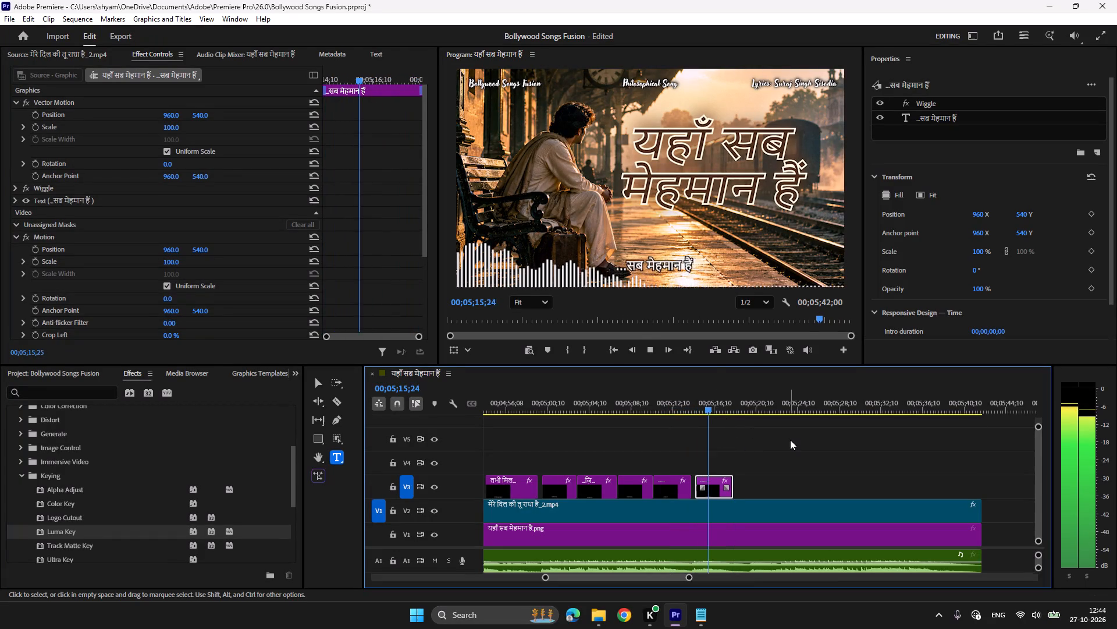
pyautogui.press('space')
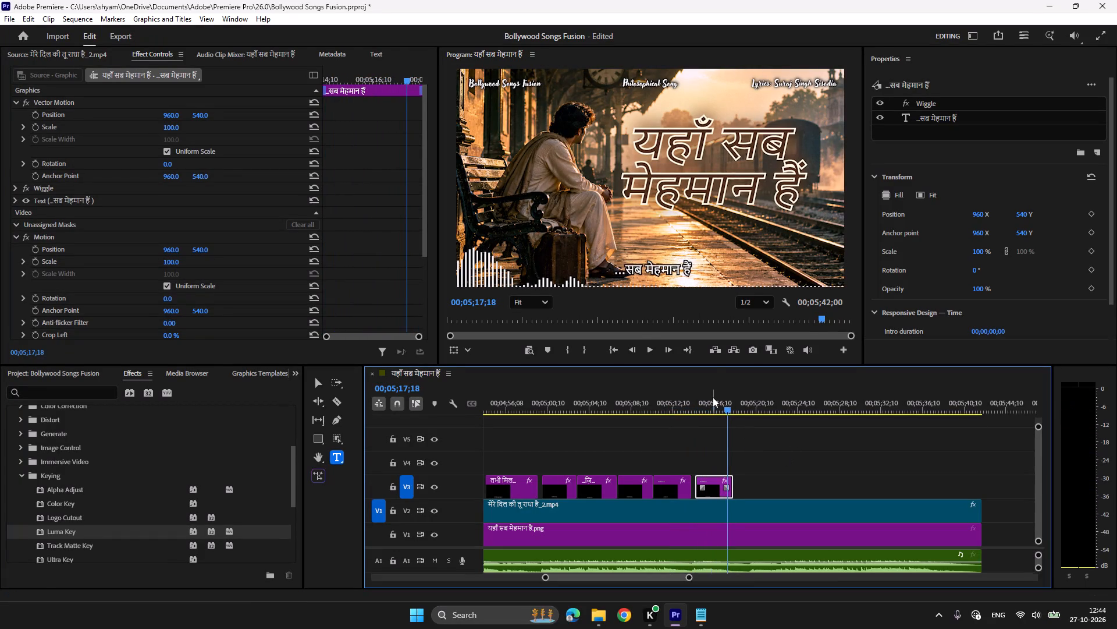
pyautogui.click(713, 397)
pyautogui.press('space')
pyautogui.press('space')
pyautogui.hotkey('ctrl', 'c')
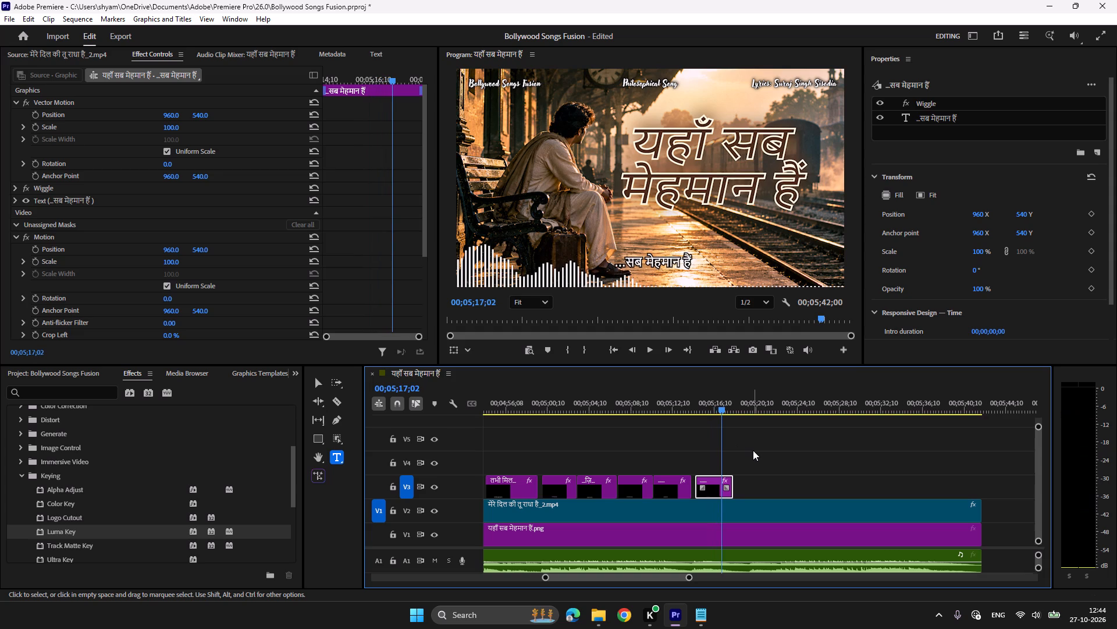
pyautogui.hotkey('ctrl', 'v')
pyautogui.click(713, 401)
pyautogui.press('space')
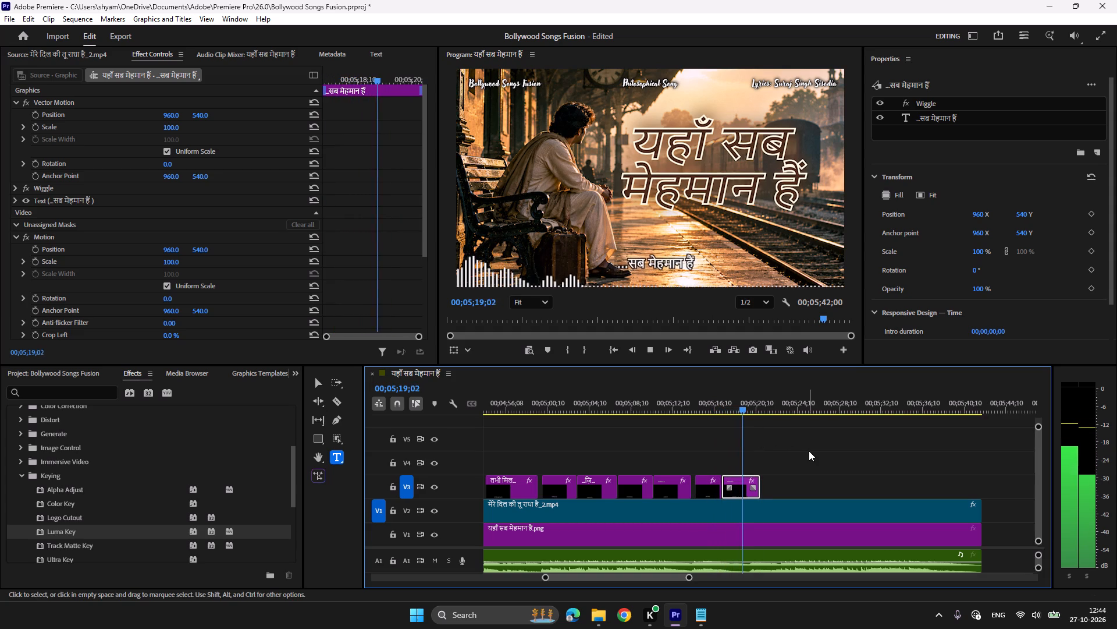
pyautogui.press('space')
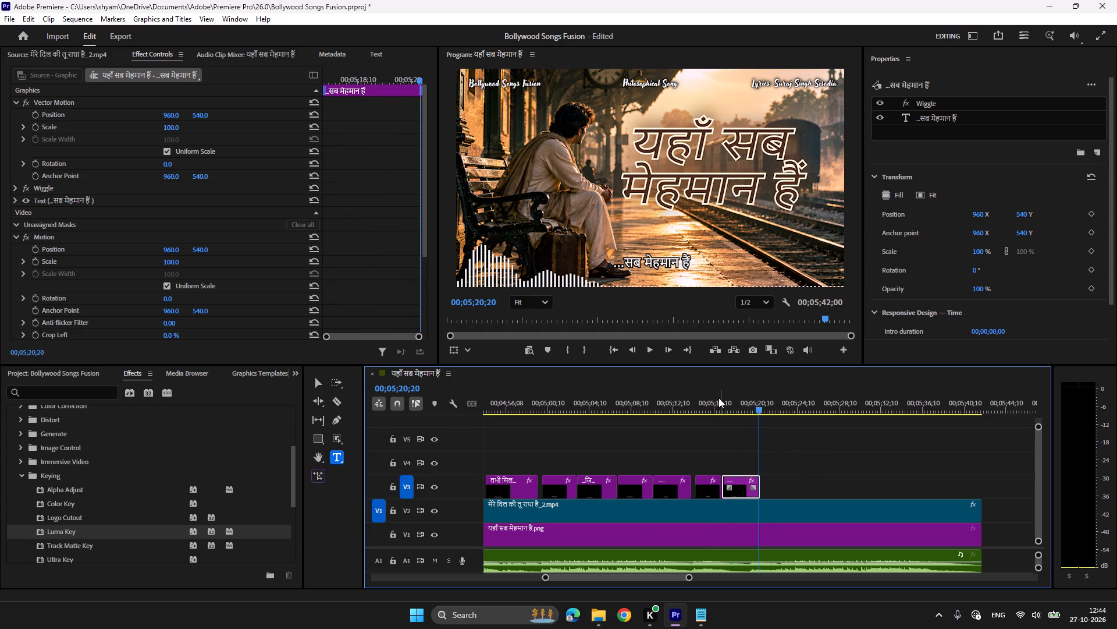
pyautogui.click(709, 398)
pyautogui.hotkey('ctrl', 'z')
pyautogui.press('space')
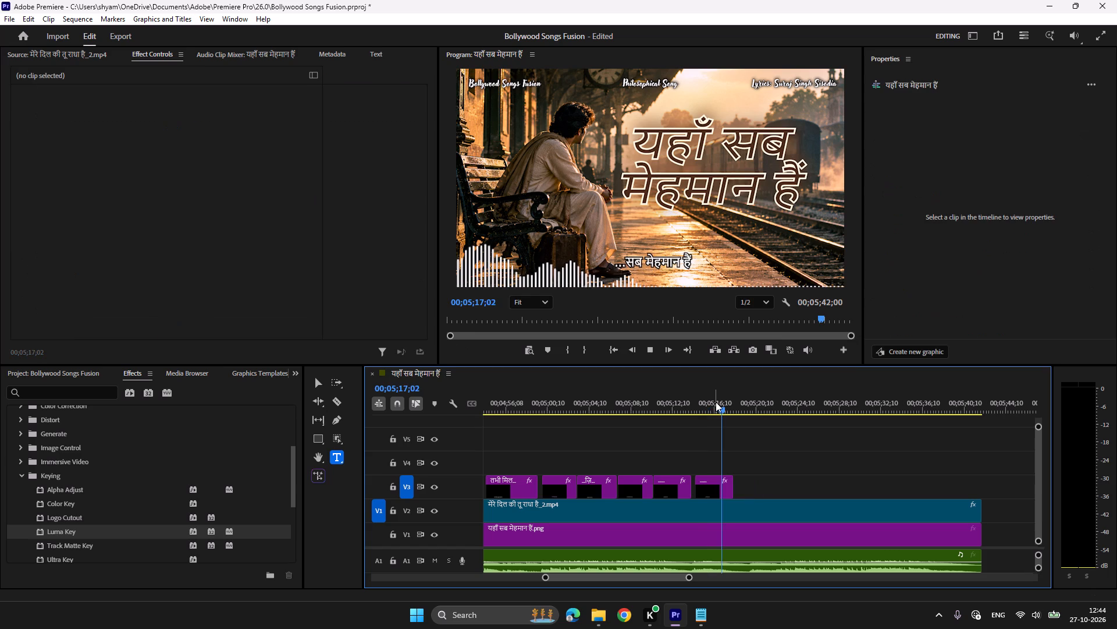
# Add यहाँ to the end of the text in the last V3 clip, making it ...सब मेहमान हैं यहाँ.
pyautogui.click(716, 402)
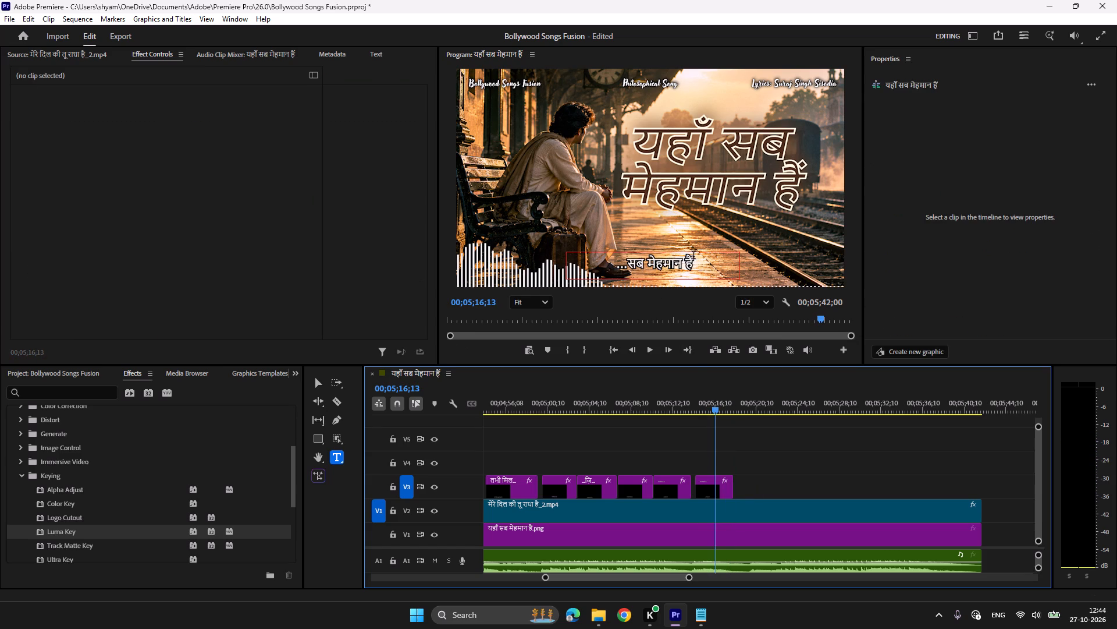
pyautogui.click(702, 263)
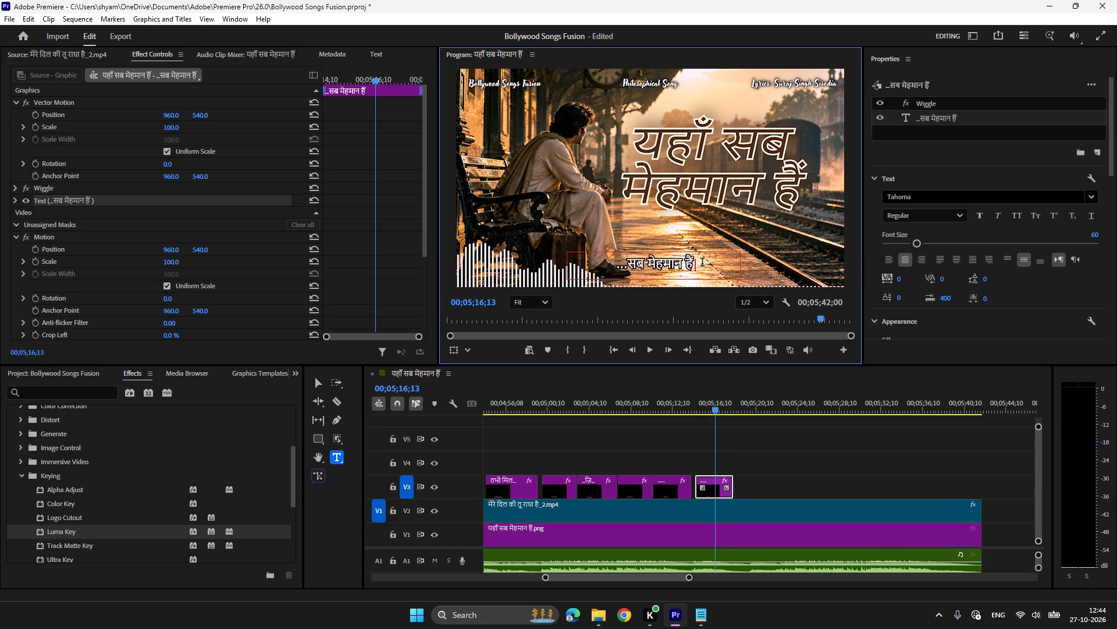
pyautogui.press('super+space')
pyautogui.write('yahan')
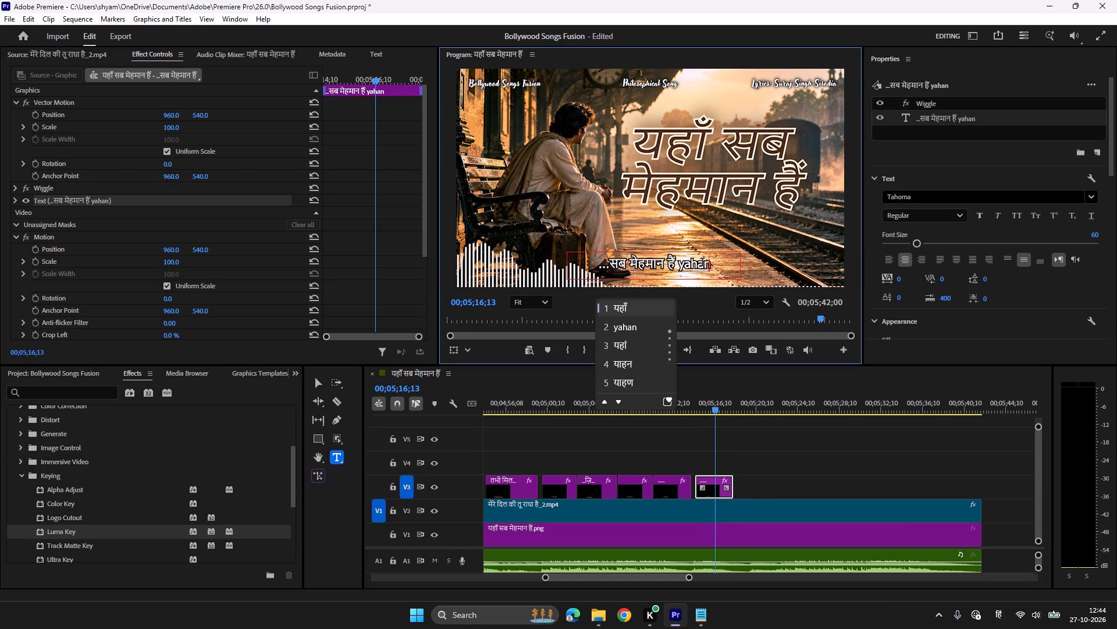
pyautogui.press('space')
pyautogui.press('BackSpace')
pyautogui.click(715, 400)
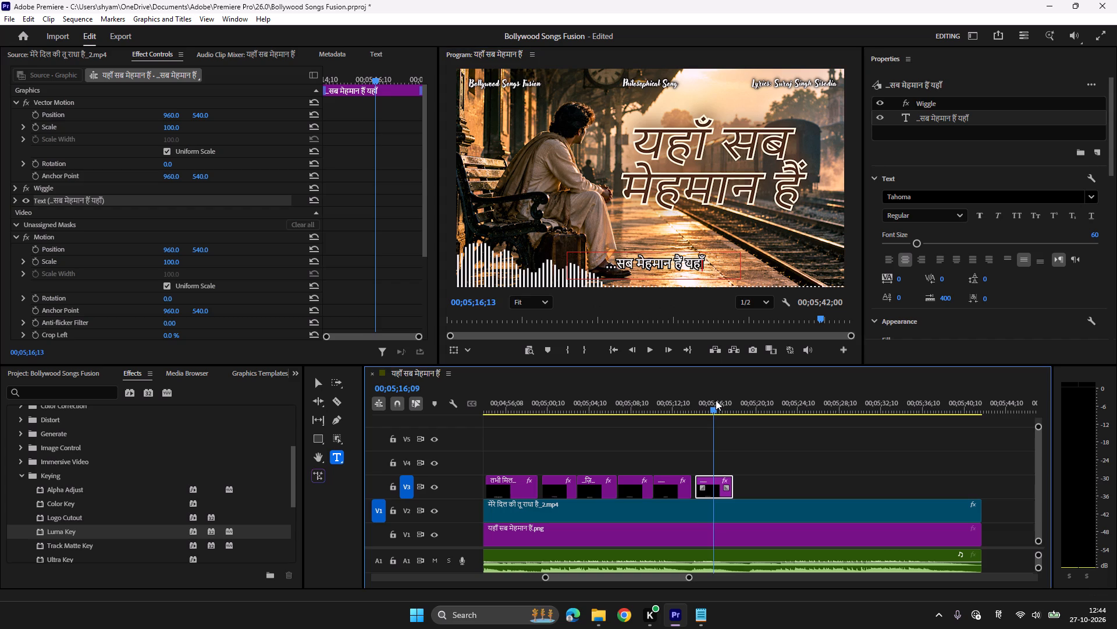
# Play on to 00;05;19;28, paste a copy of the ...सब मेहमान हैं यहाँ clip there on V3, and play it against the song.
pyautogui.press('space')
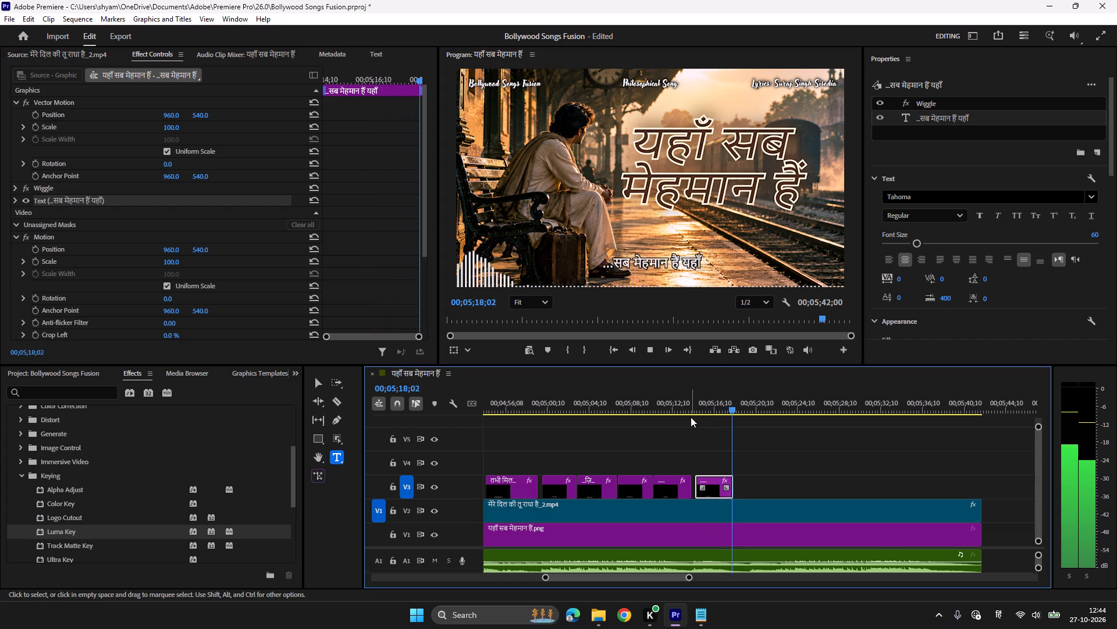
pyautogui.press('space')
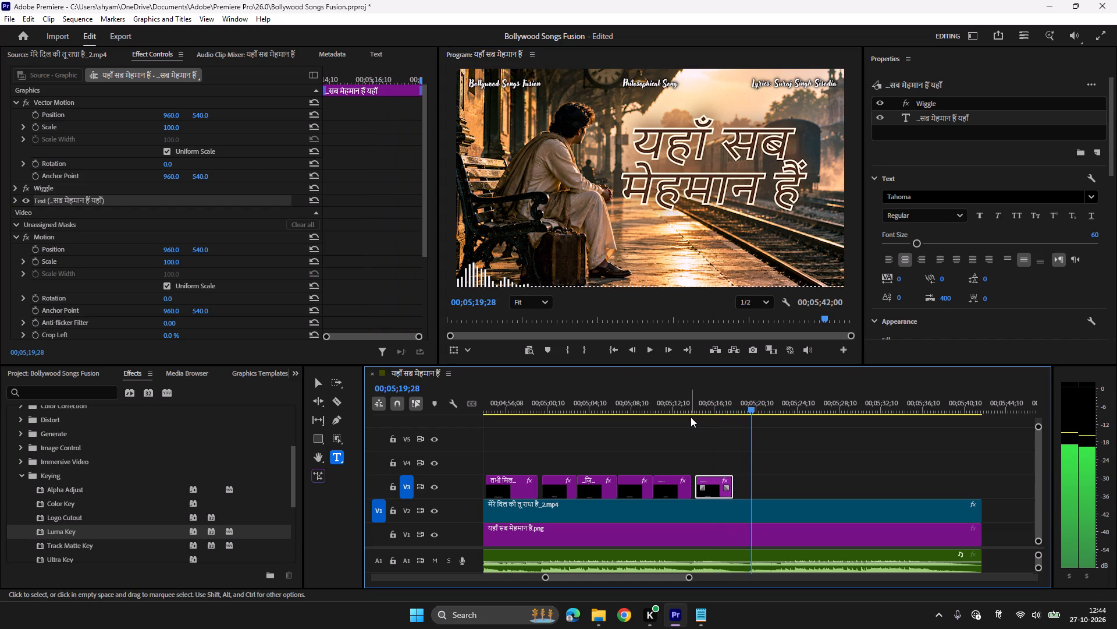
pyautogui.hotkey('ctrl', 'c')
pyautogui.hotkey('ctrl', 'v')
pyautogui.click(743, 398)
pyautogui.press('space')
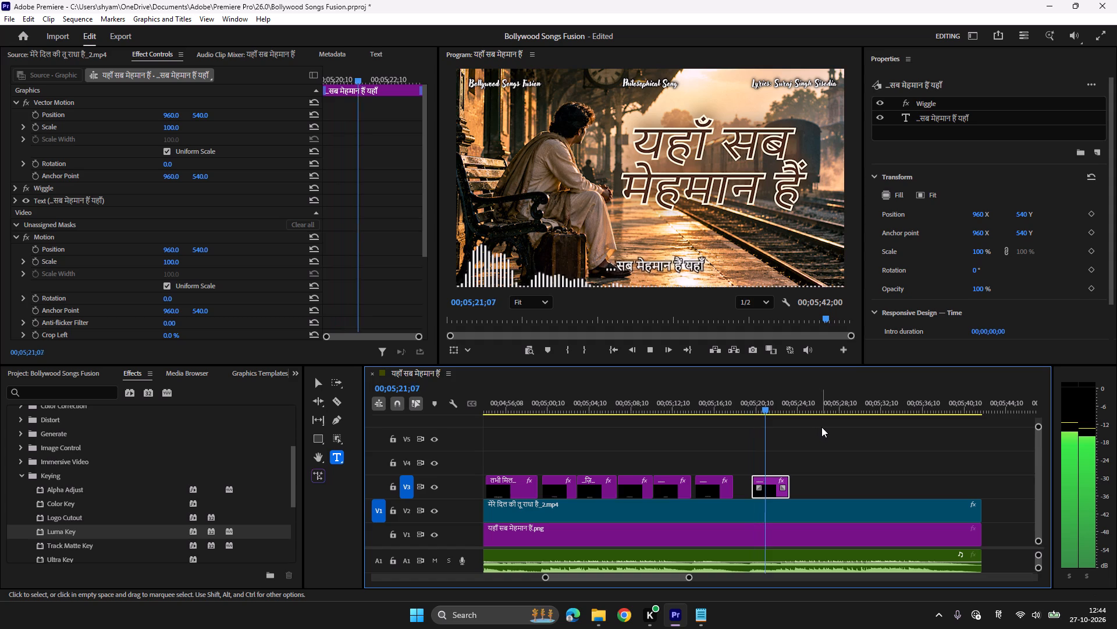
pyautogui.press('space')
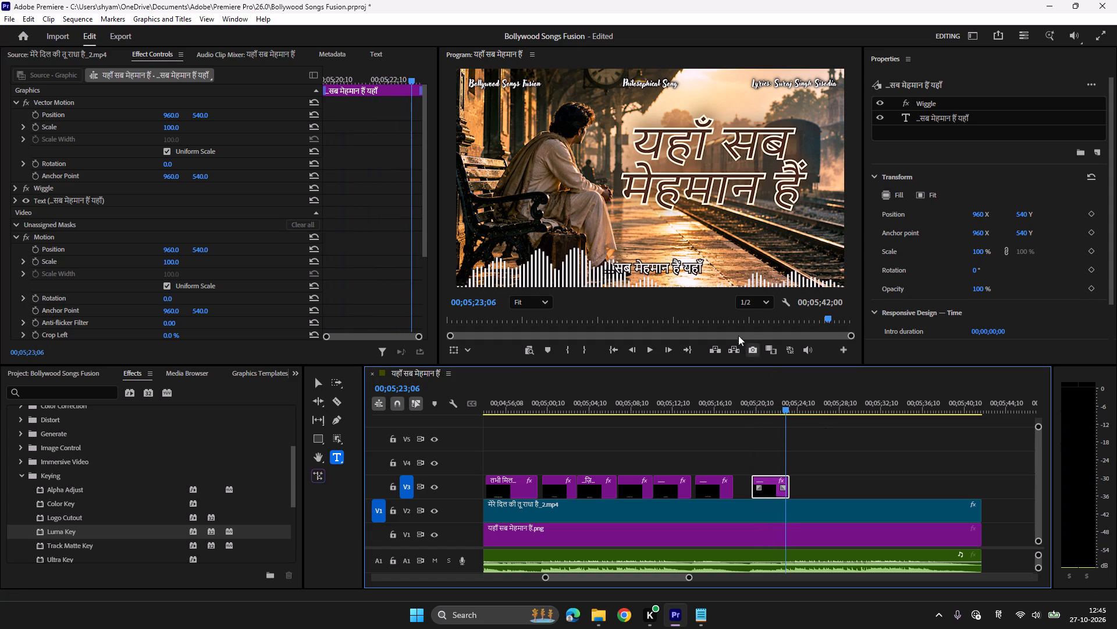
# Remove यहाँ from the pasted clip so it reads ...सब मेहमान हैं, replay it, and save the project.
pyautogui.click(684, 267)
pyautogui.moveTo(684, 267); pyautogui.dragTo(702, 267)
pyautogui.press('BackSpace')
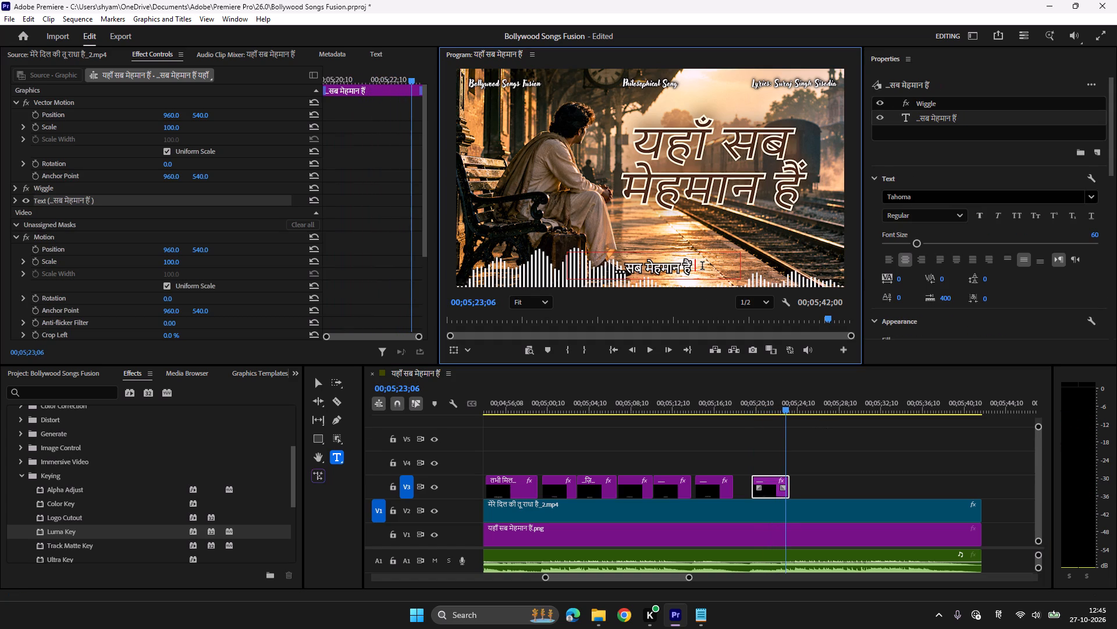
pyautogui.press('BackSpace')
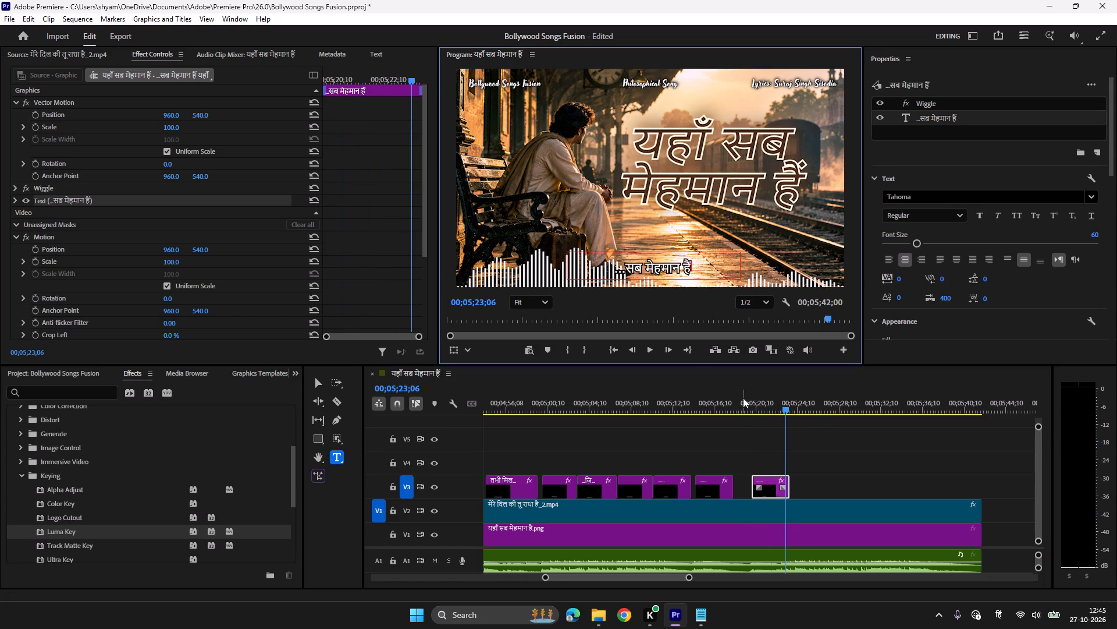
pyautogui.click(745, 400)
pyautogui.press('space')
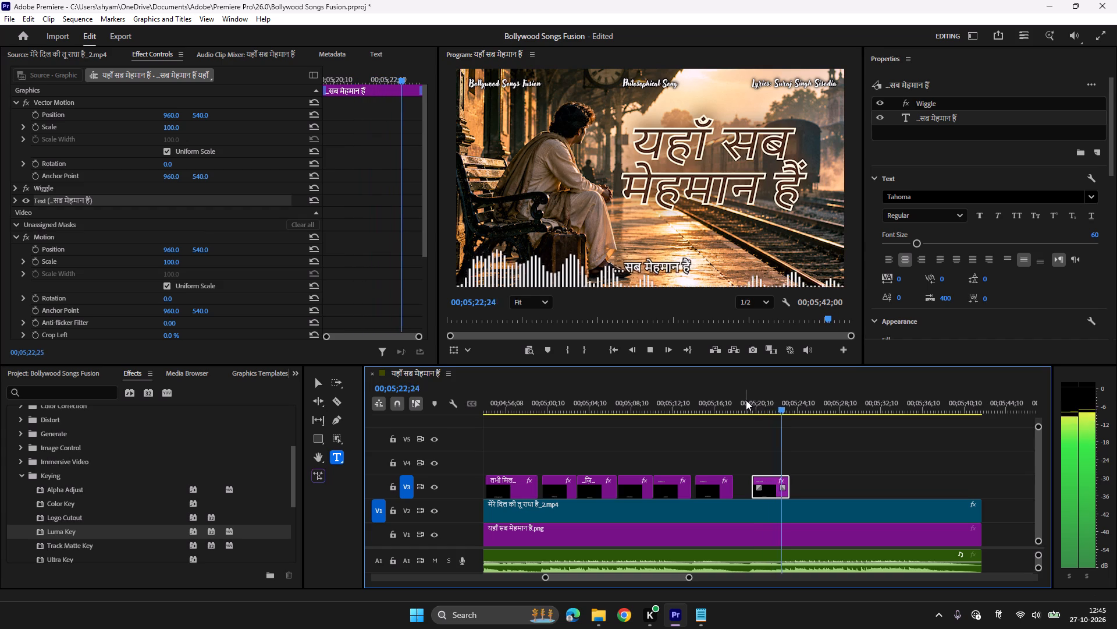
pyautogui.hotkey('ctrl', 's')
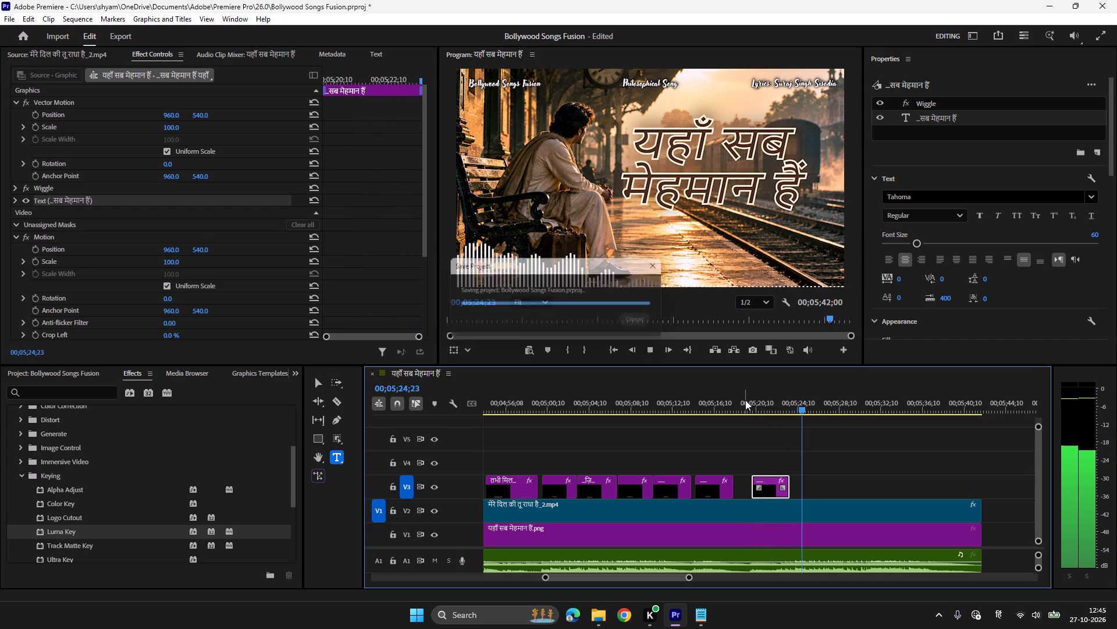
pyautogui.press('space')
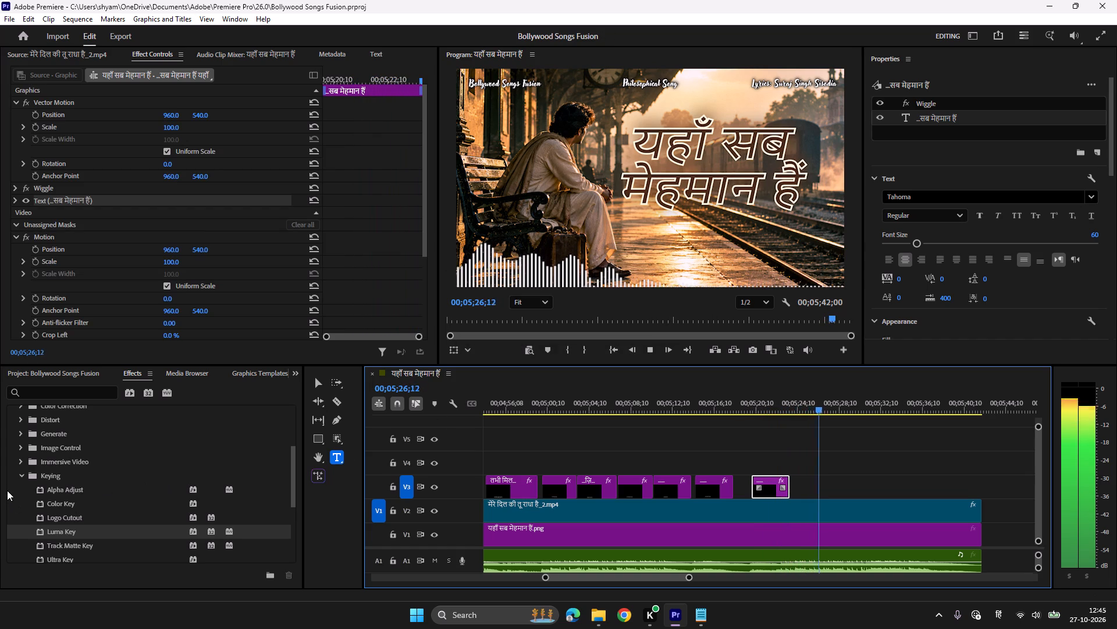
# Apply the Cross Dissolve video transition to the ends of the V2 waveform clip and the V1 artwork clip, and save the project.
pyautogui.click(22, 474)
pyautogui.scroll(-12, 21, 478)
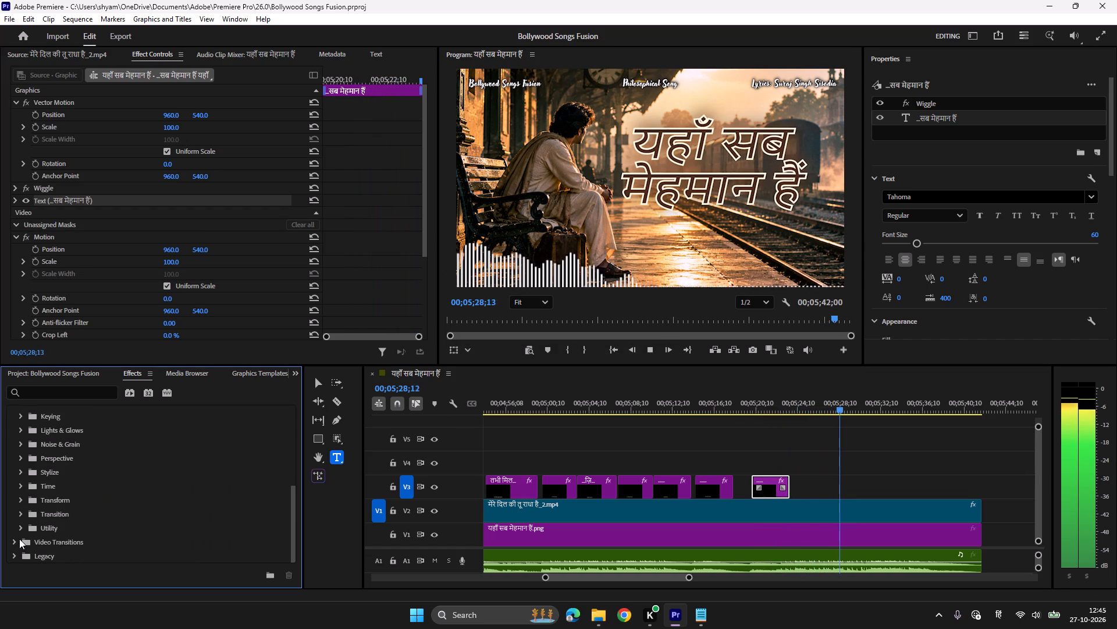
pyautogui.click(17, 538)
pyautogui.scroll(-5, 17, 538)
pyautogui.click(20, 514)
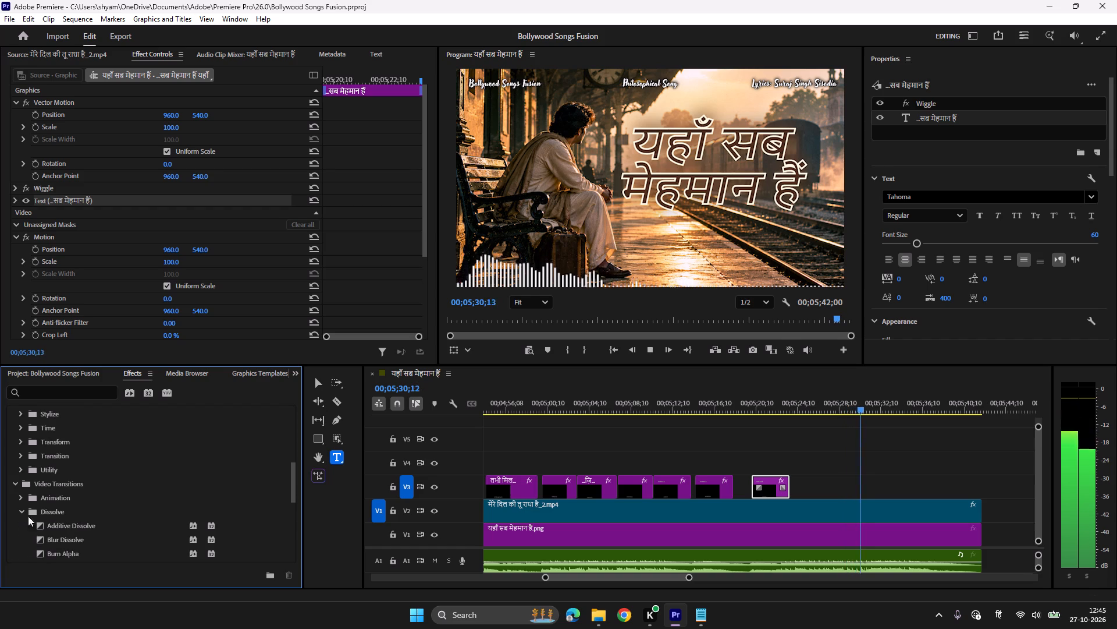
pyautogui.scroll(-3, 62, 518)
pyautogui.moveTo(70, 532); pyautogui.dragTo(964, 508)
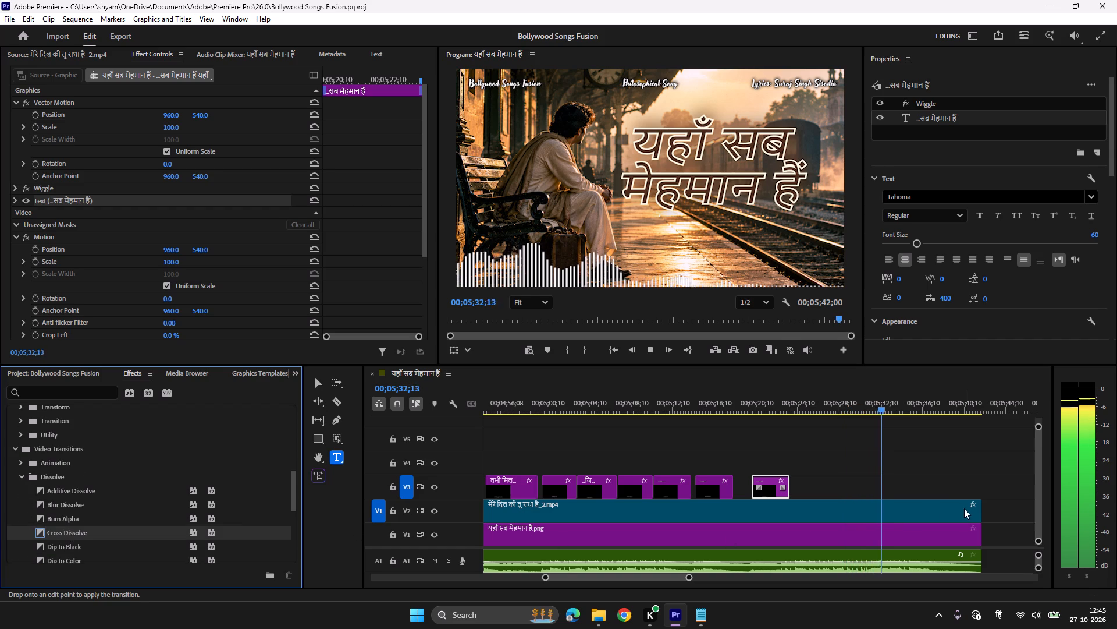
pyautogui.moveTo(964, 508); pyautogui.dragTo(976, 511)
pyautogui.moveTo(61, 534); pyautogui.dragTo(99, 532)
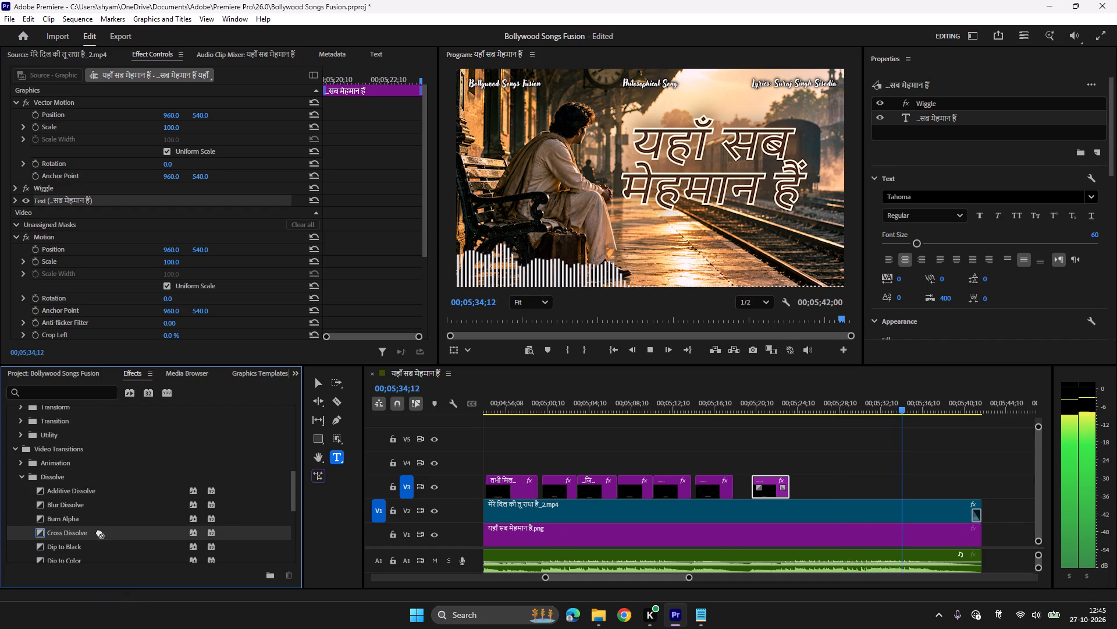
pyautogui.moveTo(99, 532); pyautogui.dragTo(978, 544)
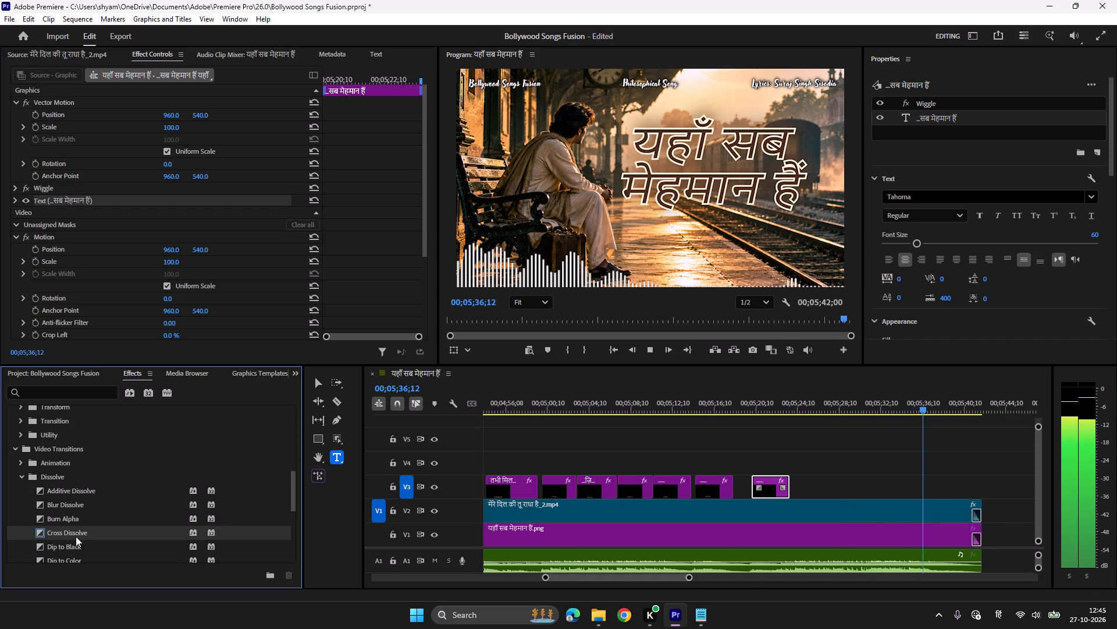
pyautogui.scroll(2, 197, 513)
pyautogui.scroll(-1, 197, 513)
pyautogui.scroll(16, 197, 513)
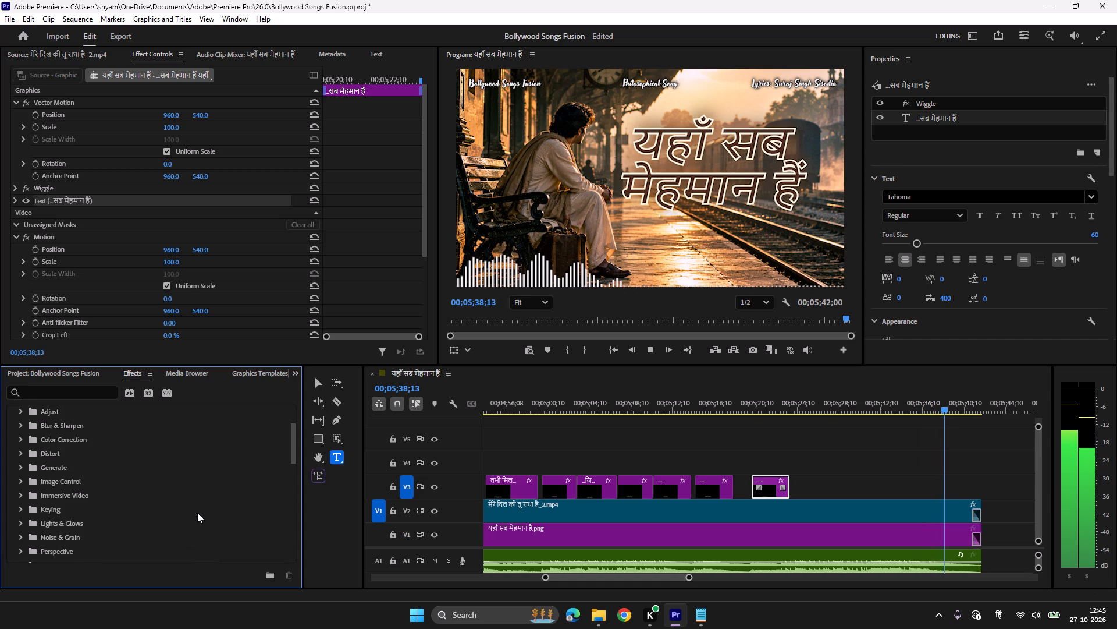
pyautogui.scroll(14, 197, 513)
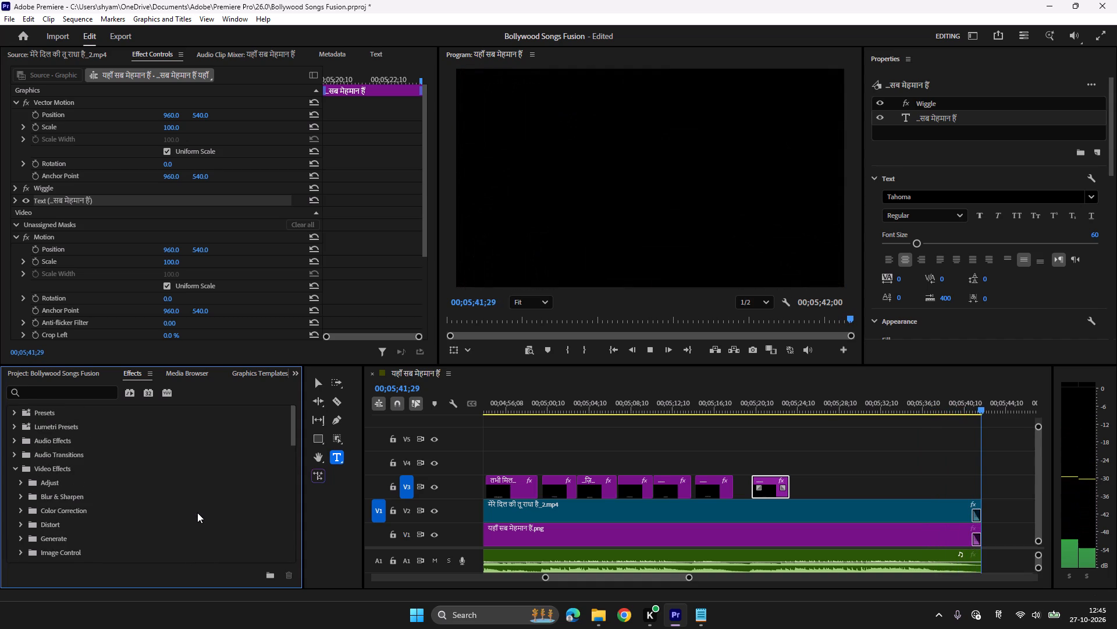
pyautogui.hotkey('ctrl', 's')
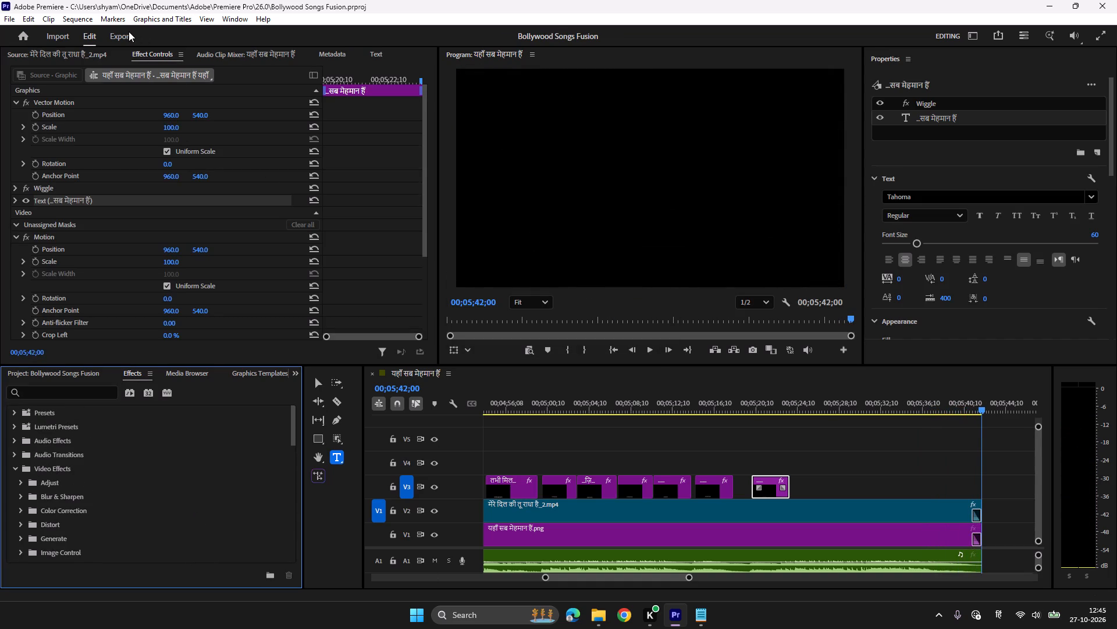
# Export the entire sequence as यहाँ सब मेहमान हैं.mp4 in H.264 with the Match Source - Adaptive High Bitrate preset.
pyautogui.click(126, 31)
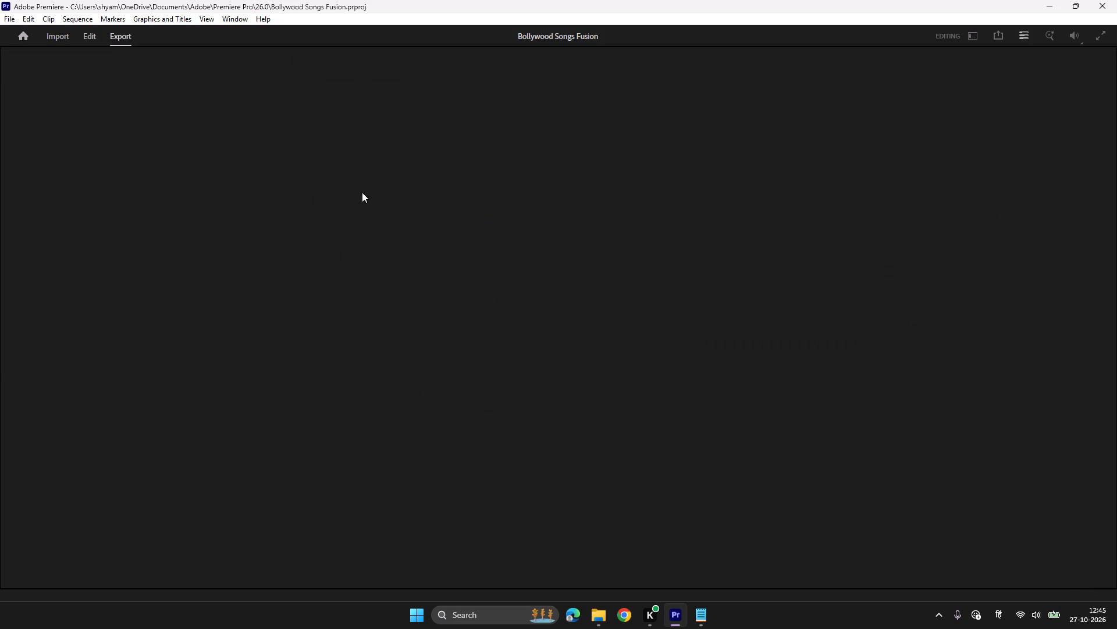
pyautogui.click(611, 388)
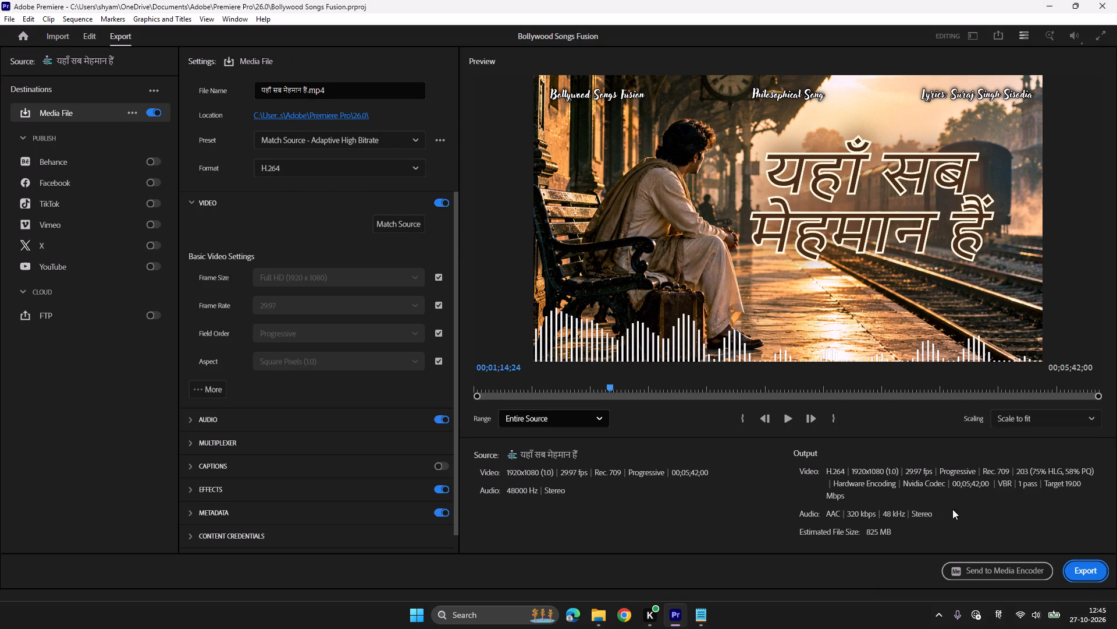
pyautogui.click(1089, 573)
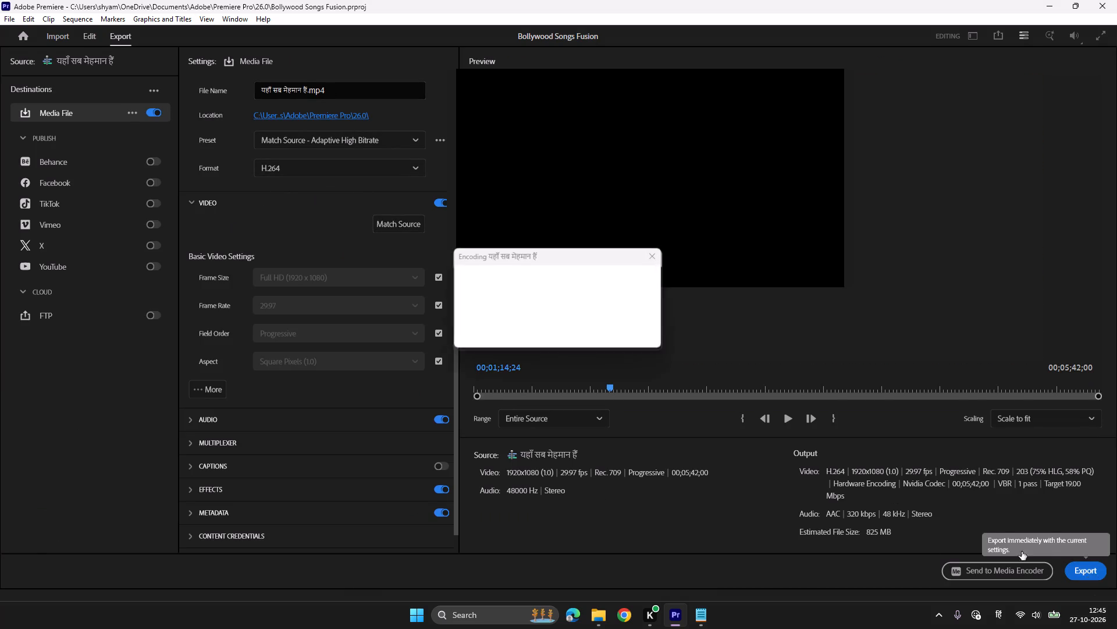